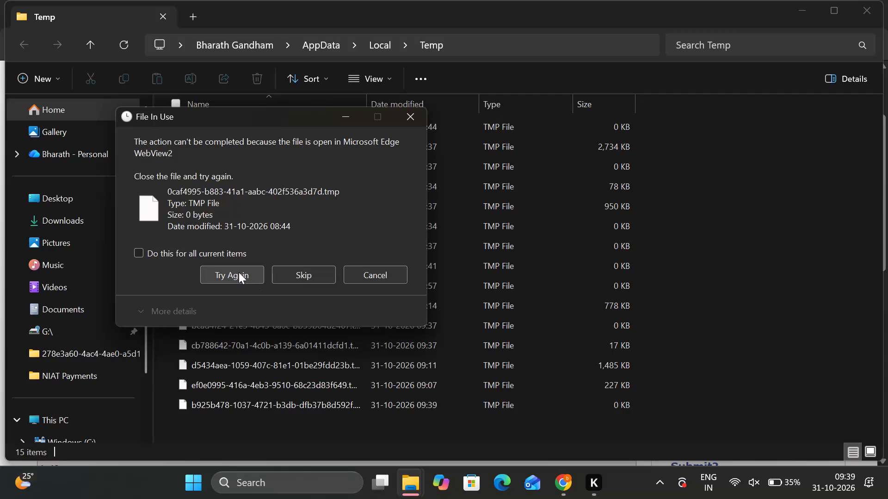
Skip the in-use and missing temporary files for all current items, and close the Temp folder window.
click(239, 272)
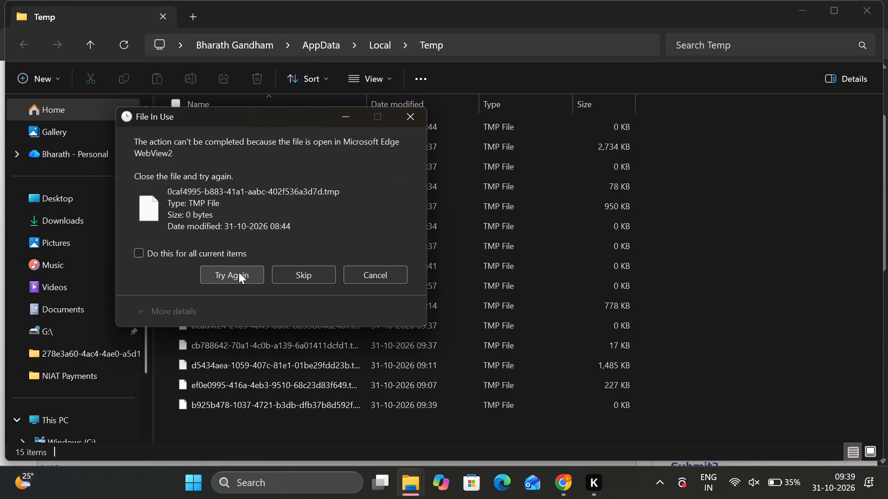
click(139, 251)
click(297, 280)
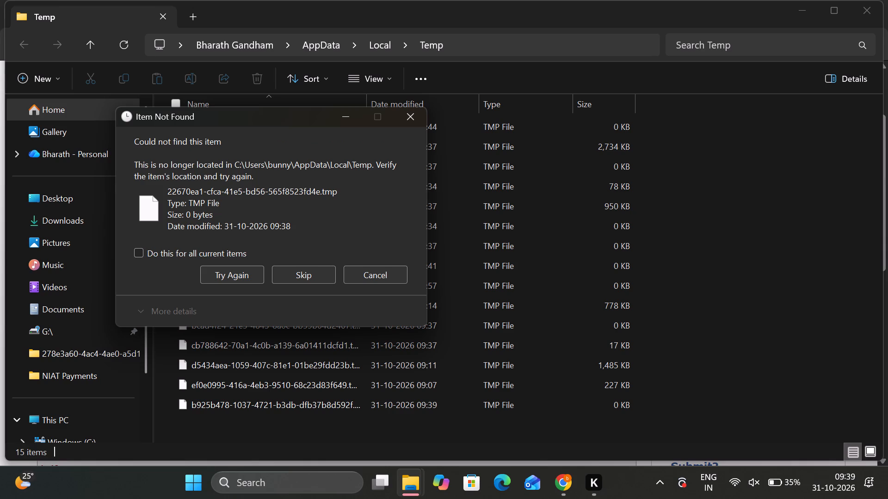
click(131, 252)
click(144, 251)
click(293, 277)
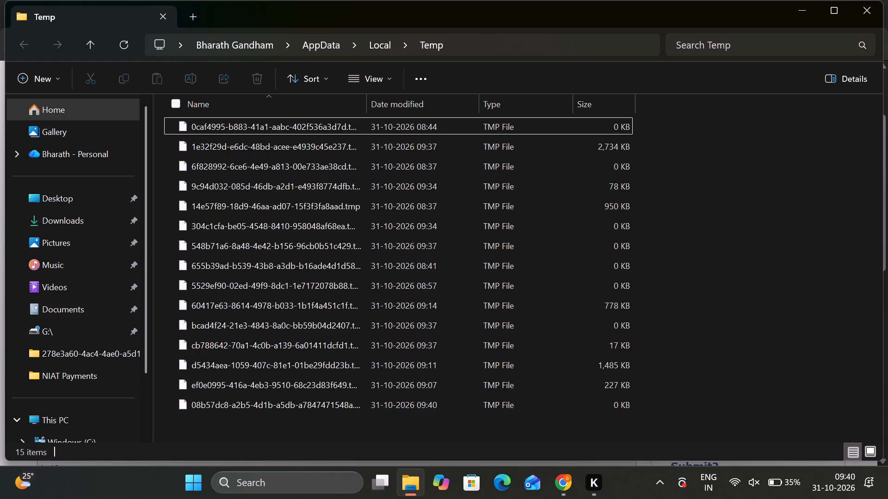
click(869, 14)
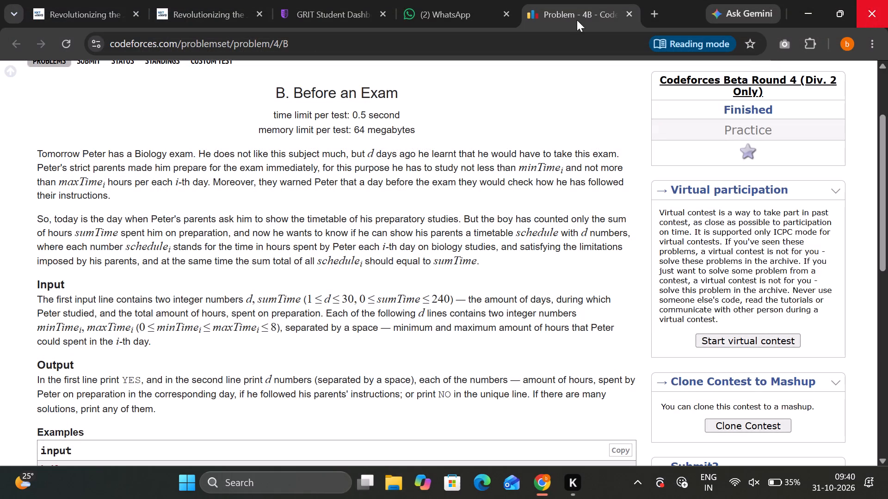
Return the SPI progress report tab to the learning portal home page and close the duplicate portal and GRIT Student Dashboard tabs.
click(240, 0)
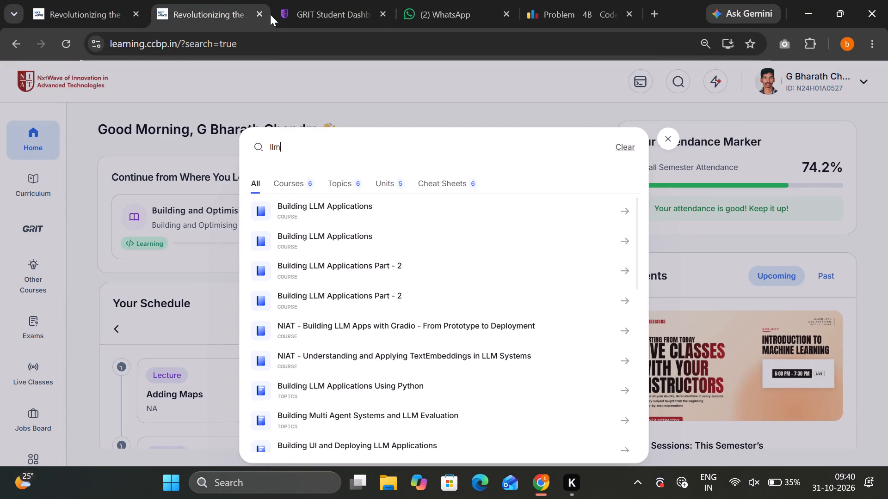
click(672, 141)
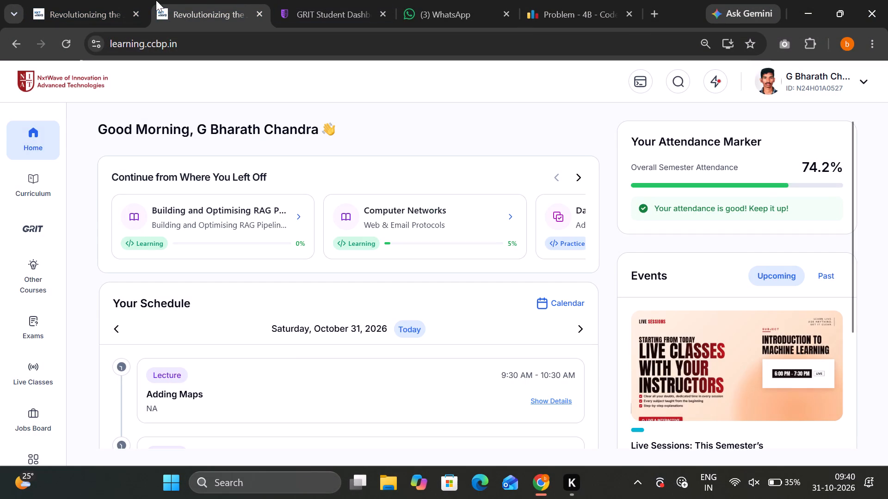
click(82, 0)
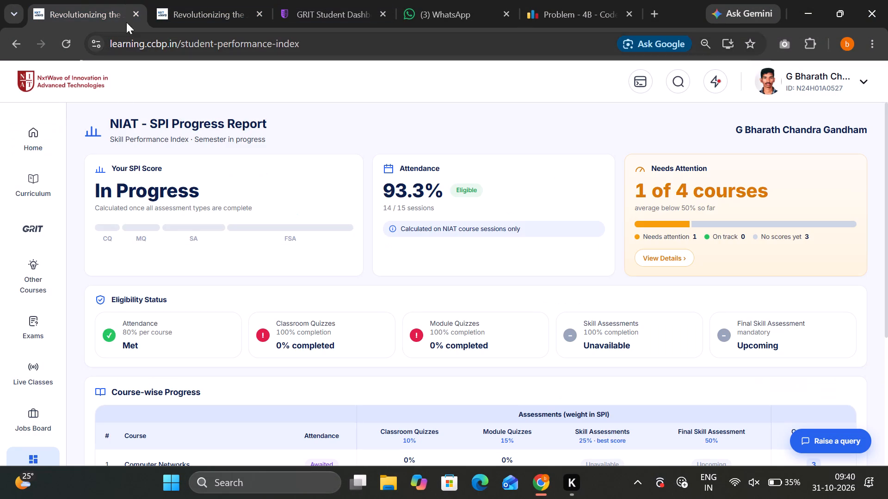
click(46, 86)
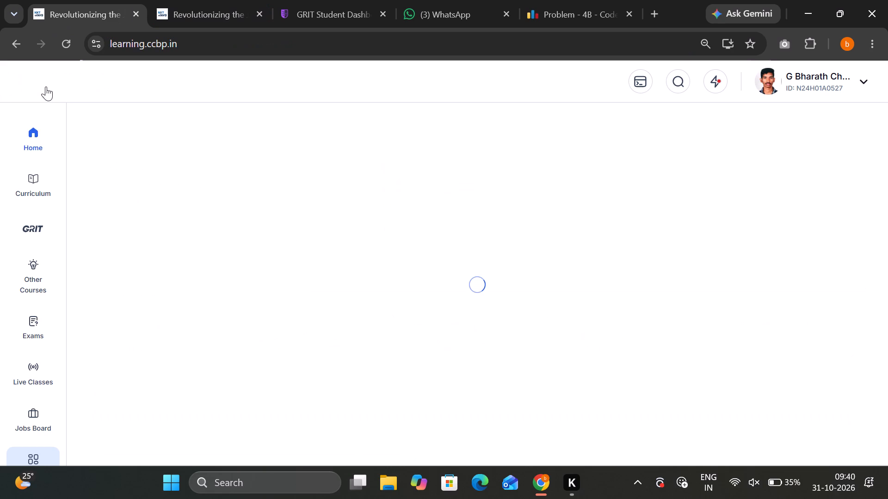
click(261, 12)
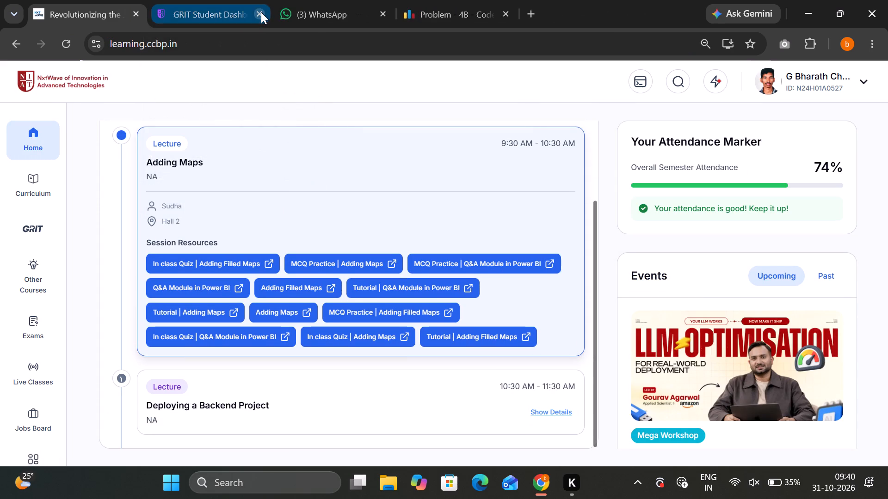
click(261, 12)
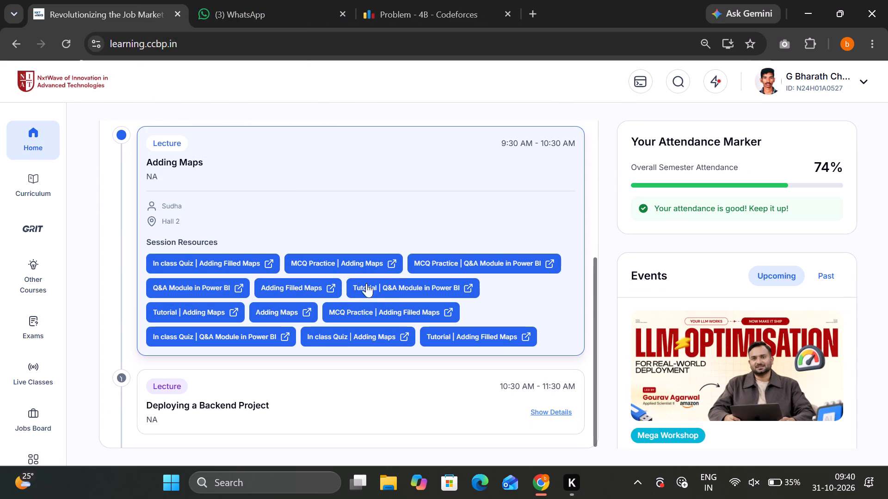
Open the Adding Filled Maps in-class quiz from the Adding Maps lecture's resources and switch to the Adding Filled Maps Hands on Guide.
click(229, 258)
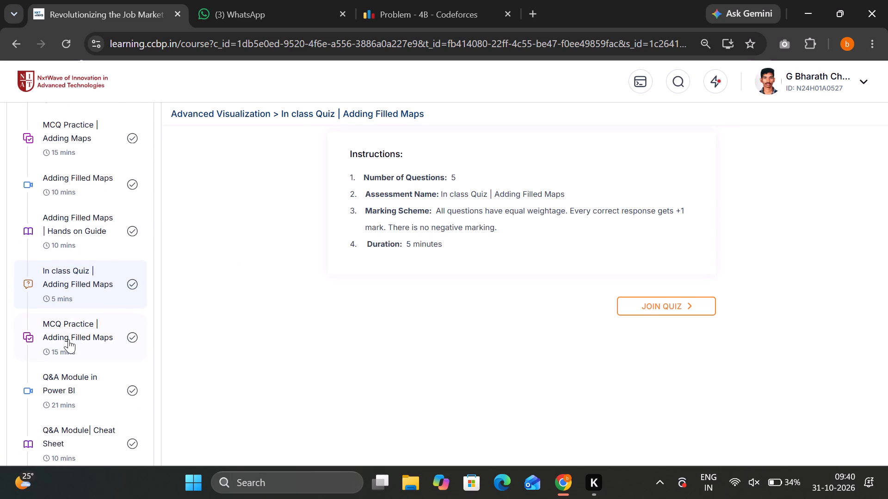
click(77, 228)
Open the Adding Maps Cheat Sheet in the Advanced Visualization course contents.
scroll(77, 228, up, 1)
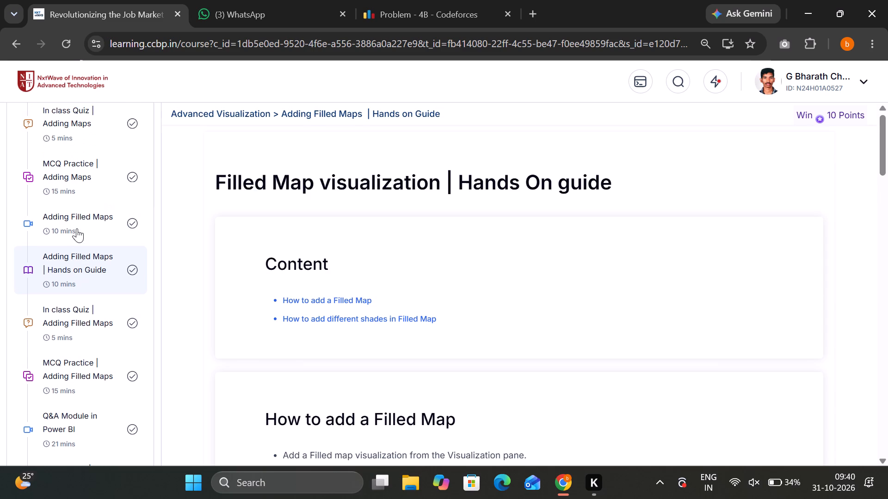
scroll(77, 228, up, 3)
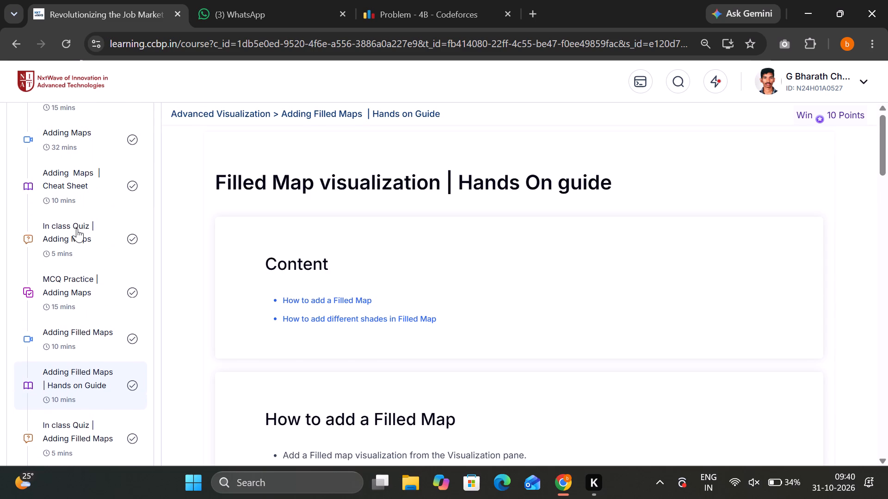
scroll(77, 228, up, 1)
click(77, 228)
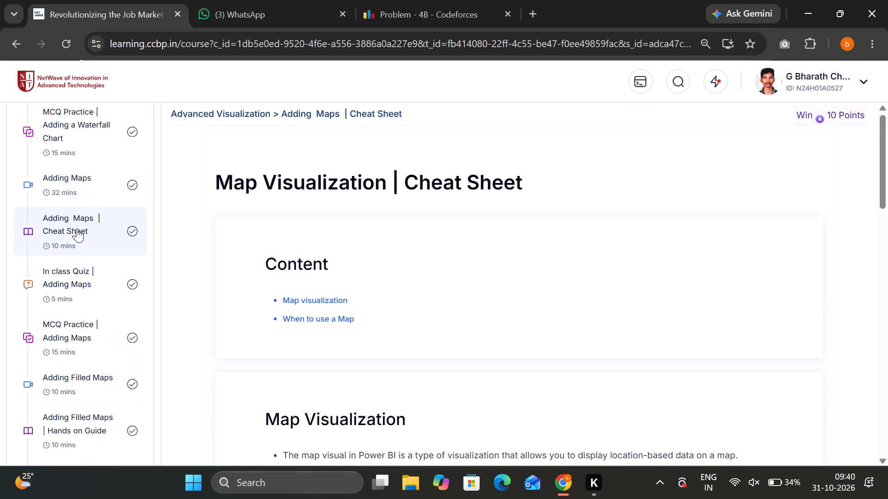
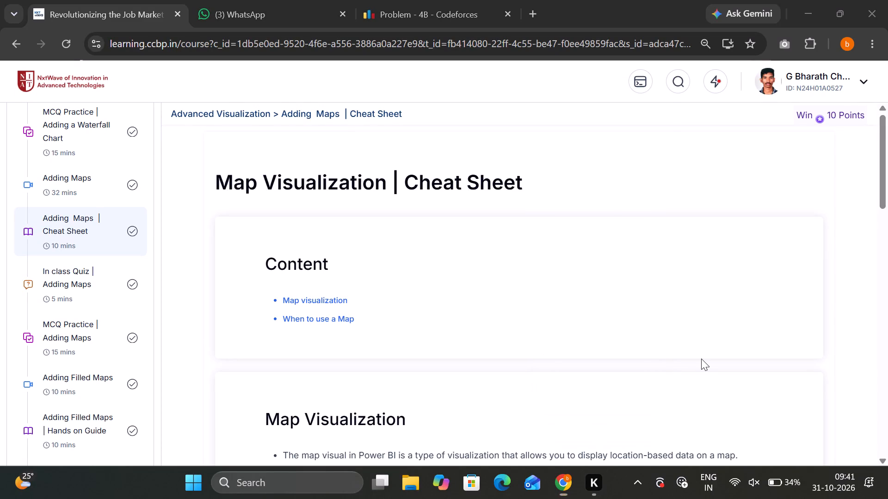
Launch Power BI Desktop and open the recent Online Store Dashboard report.
text(power)
key(Return)
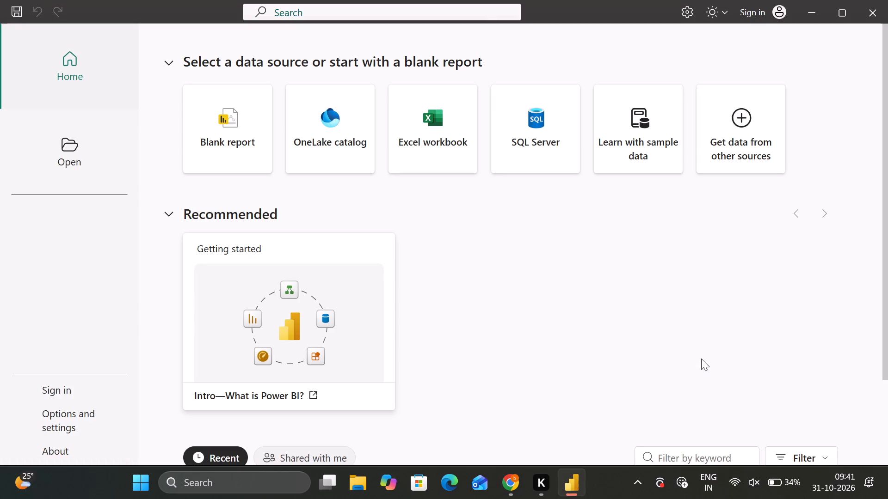
scroll(701, 359, down, 2)
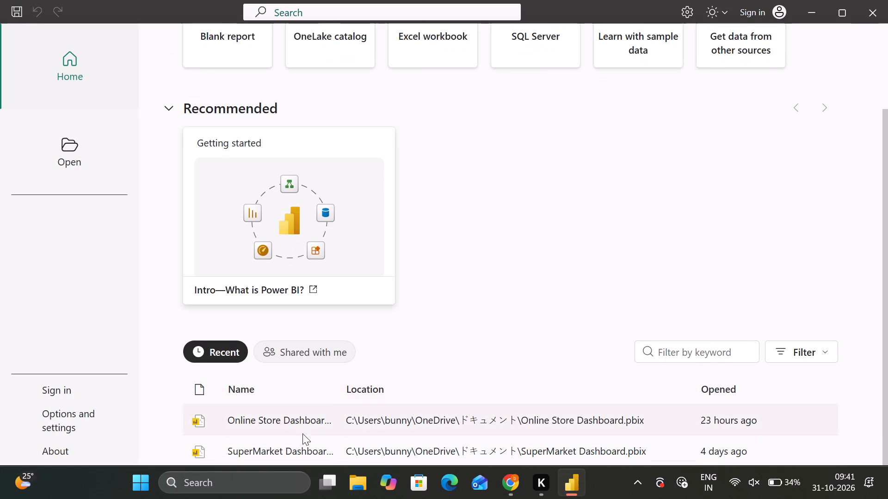
click(276, 425)
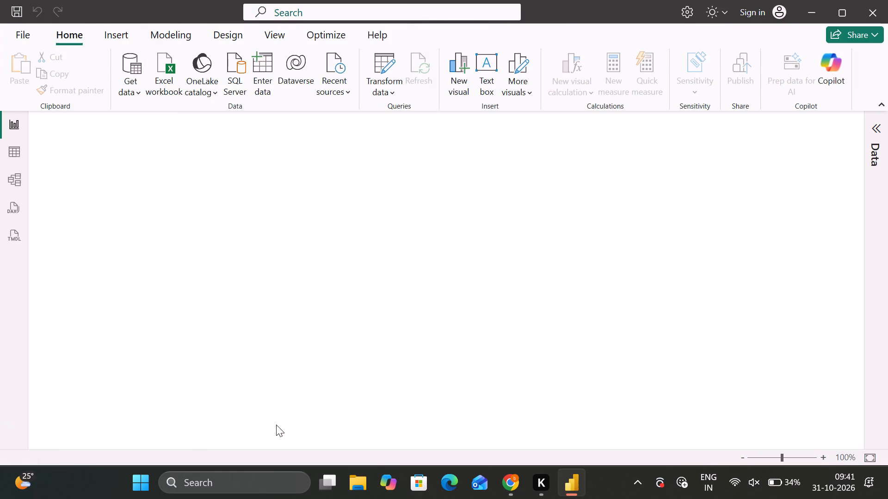
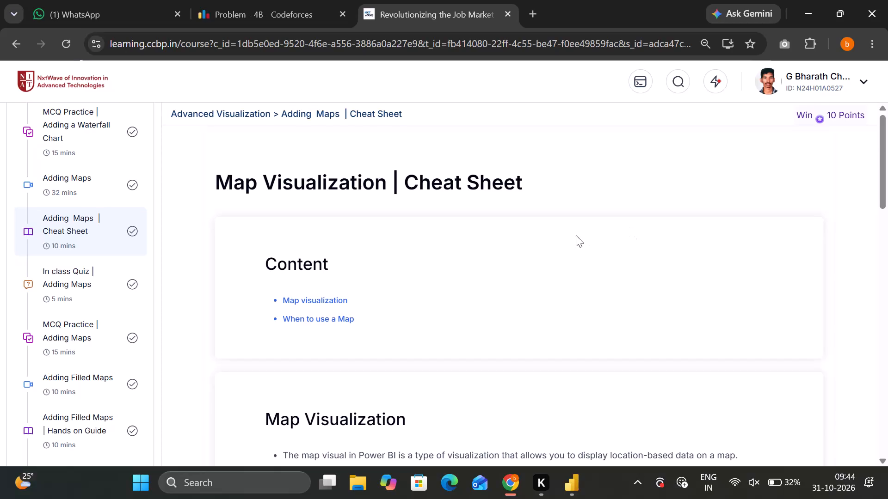
Open the slides of the Adding Maps lecture and advance to the Map introduction slide.
scroll(576, 235, down, 1)
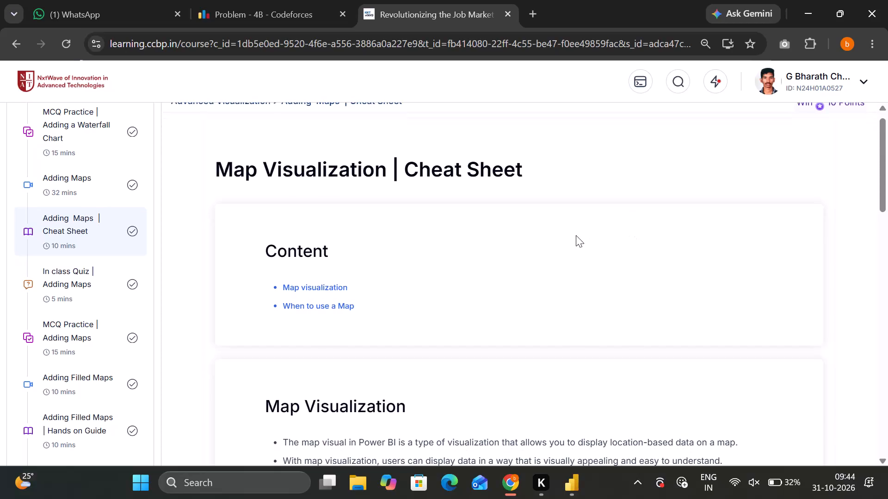
scroll(576, 235, down, 2)
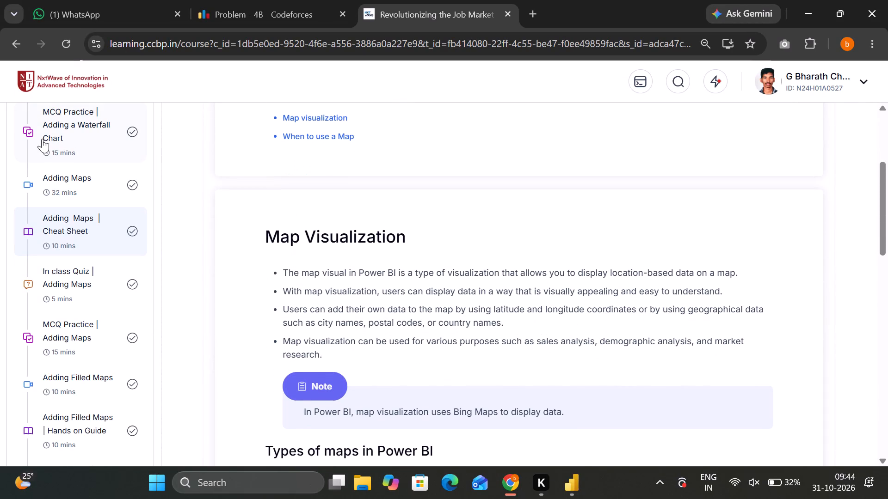
click(67, 189)
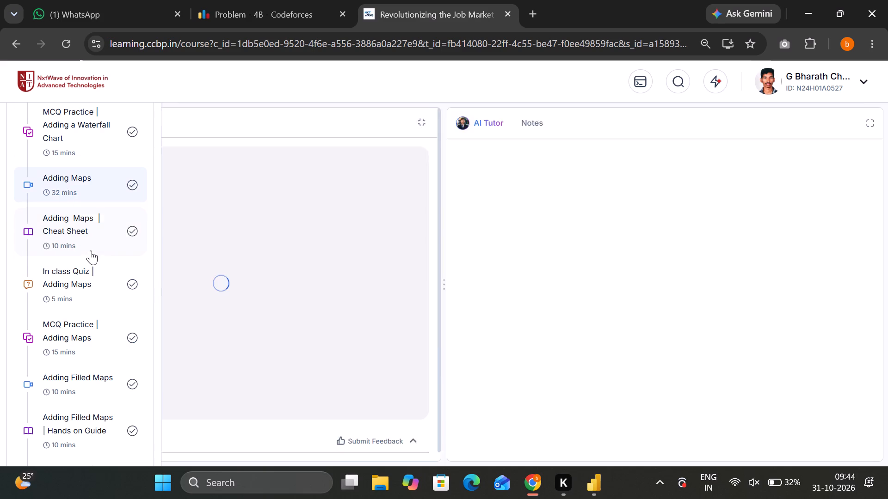
scroll(142, 322, down, 2)
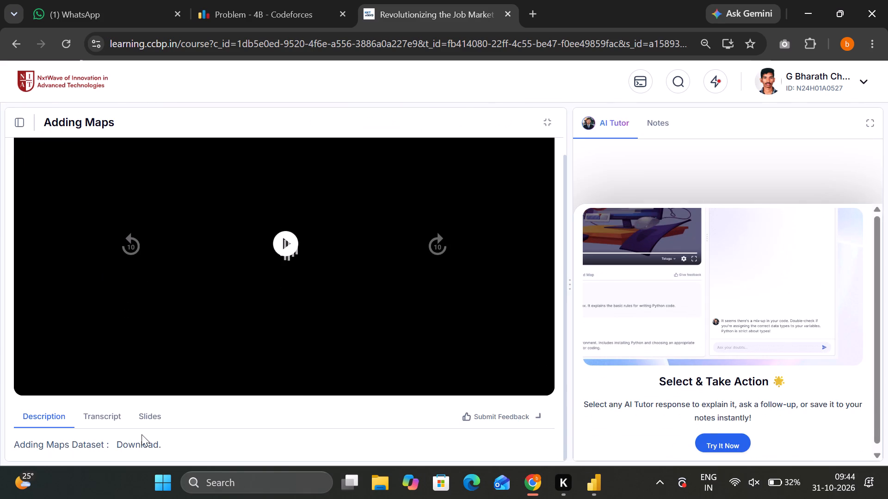
click(151, 423)
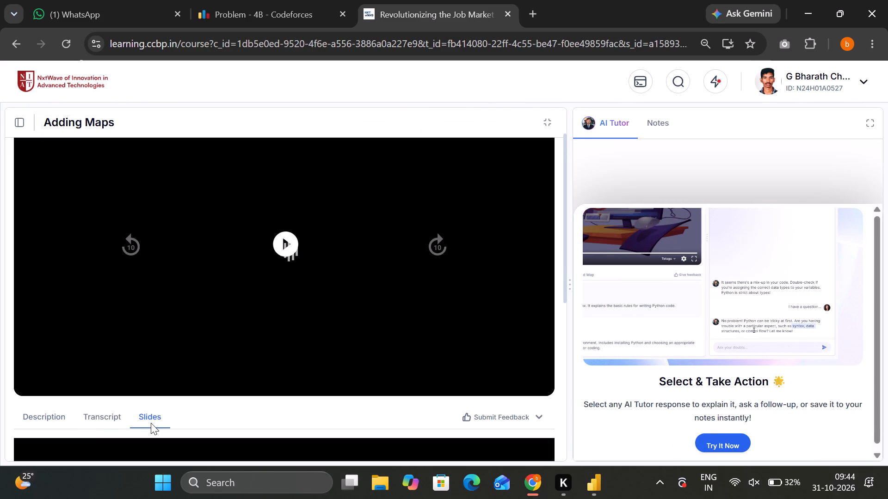
scroll(151, 423, down, 3)
scroll(249, 410, down, 3)
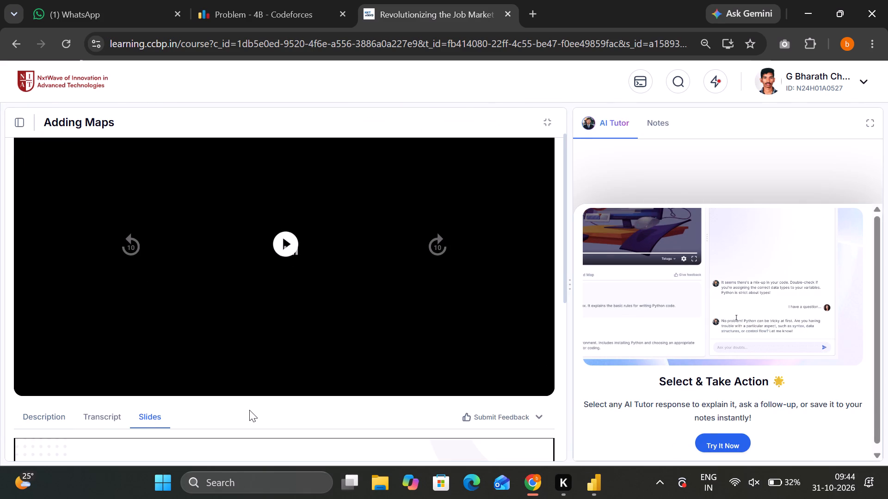
scroll(249, 410, down, 3)
scroll(321, 298, down, 4)
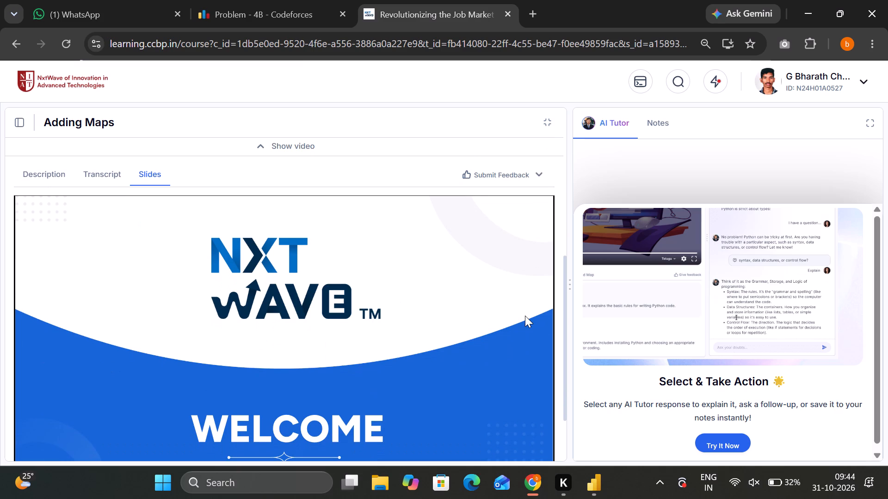
click(525, 316)
key(Right)
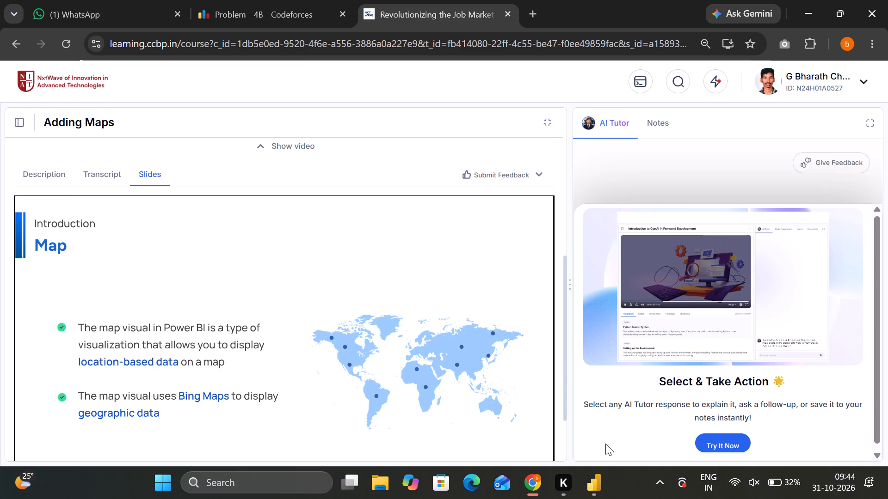
Switch to Power BI Desktop to view the Online Store Dashboard, and return to the lecture slides in Chrome.
click(594, 479)
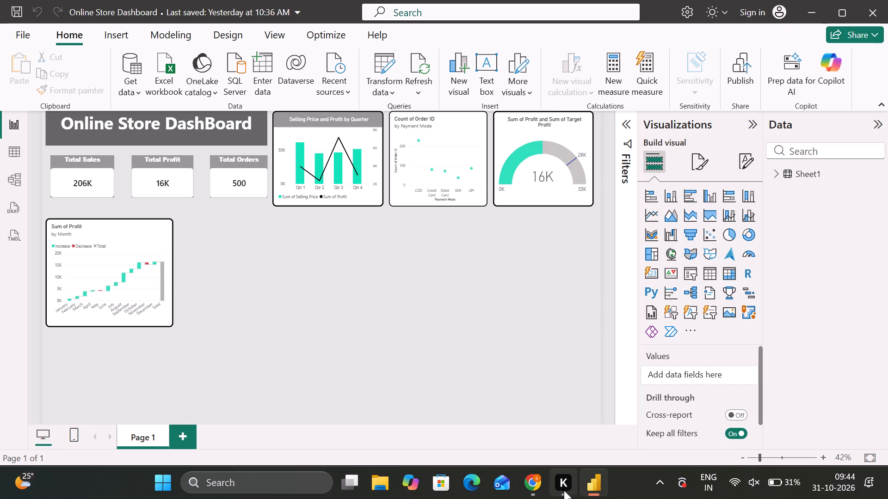
click(538, 487)
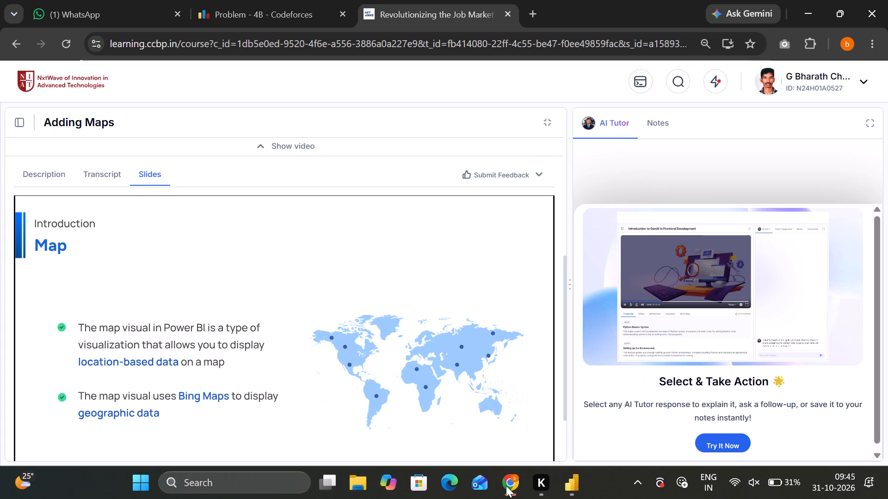
Reorder the taskbar so that Chrome sits directly beside Power BI Desktop.
drag(503, 486, 538, 487)
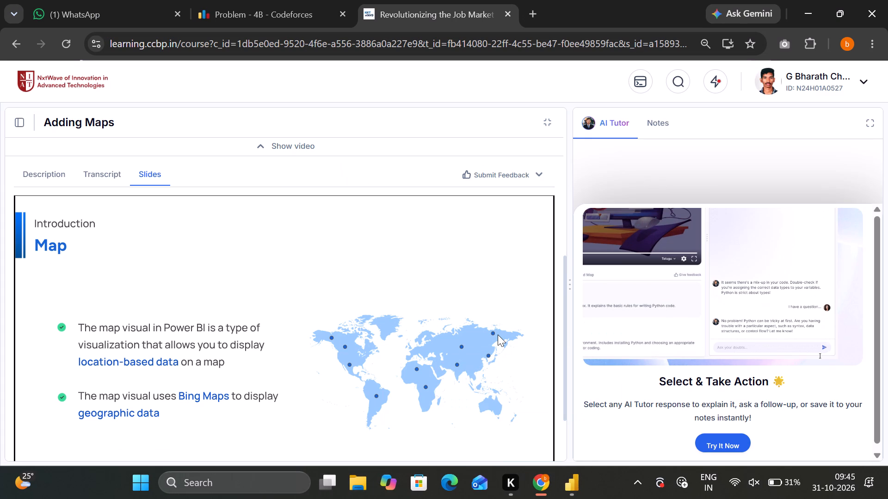
Read the Adding Maps slides on quick tips for location fields, categorizing data and enabling map visuals in the security options.
click(498, 335)
key(Right)
key(Right)
key(Right)
key(Right)
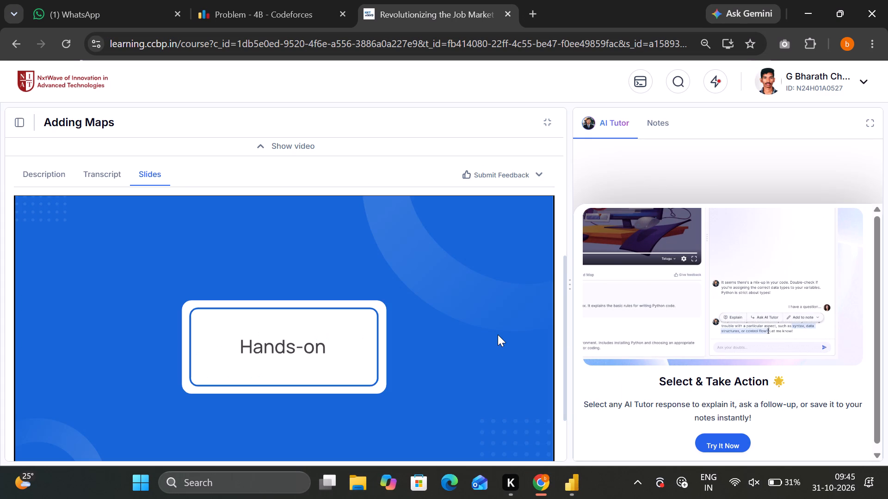
key(Left)
key(Left)
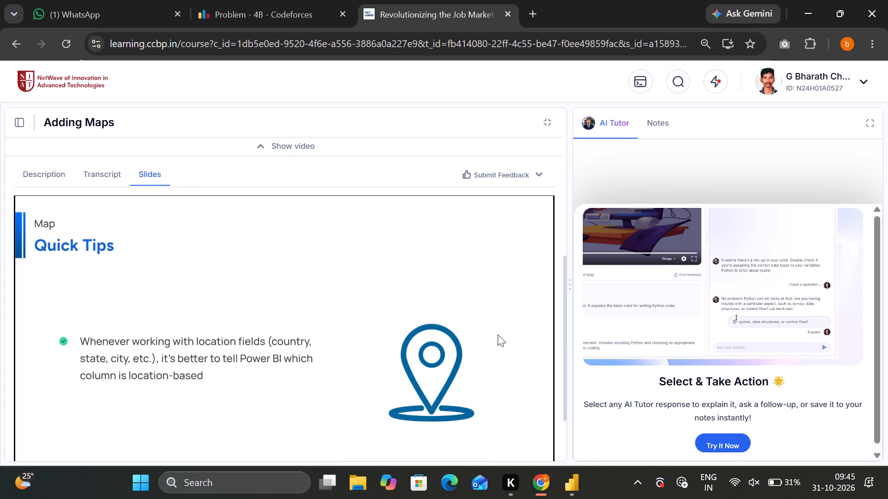
key(Left)
key(Right)
key(Right)
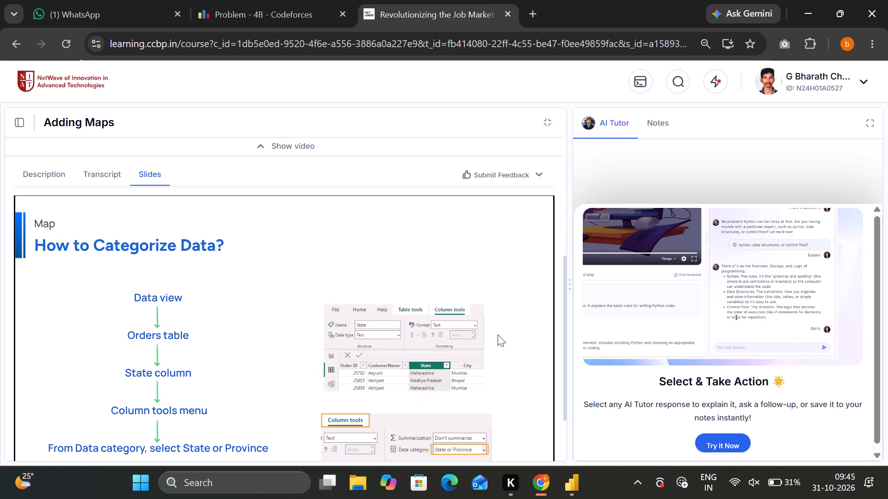
key(Right)
key(Right)
key(Right)
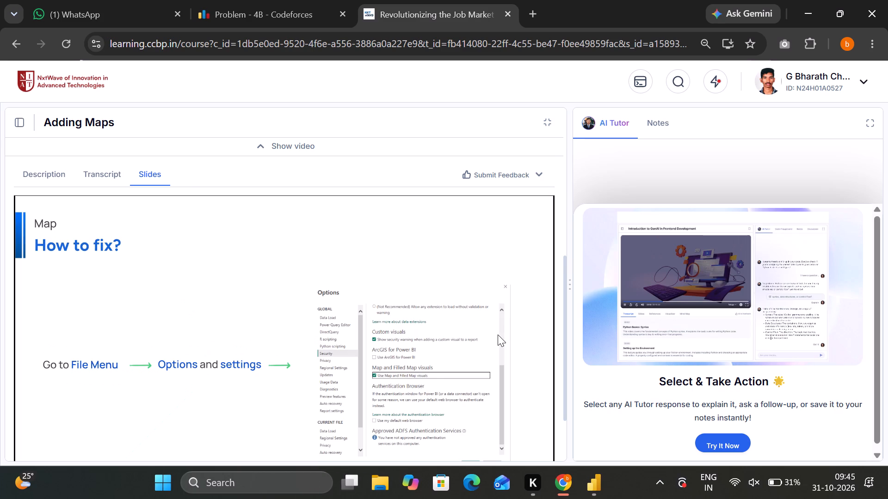
Examine the slides on using a basic map and on latitude and longitude, returning to the basic map field setup.
key(Right)
key(Right)
key(Right)
key(Right)
key(Right)
key(Right)
key(Right)
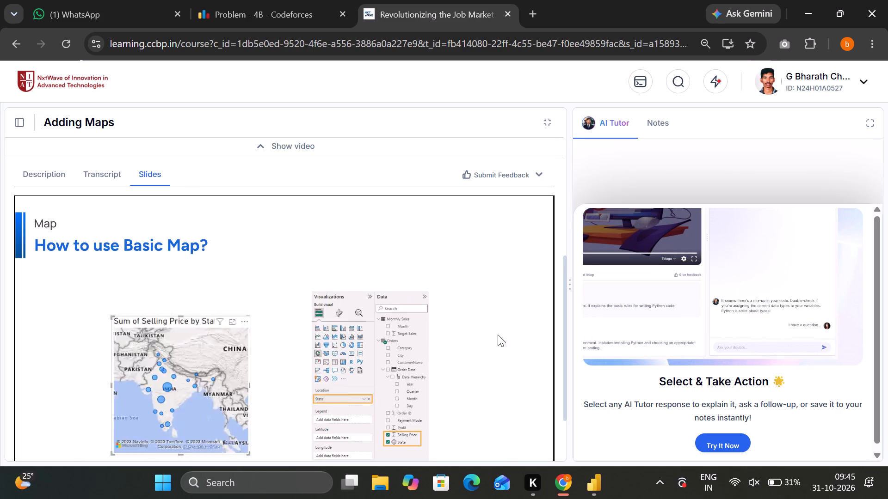
key(Right)
key(Left)
key(Right)
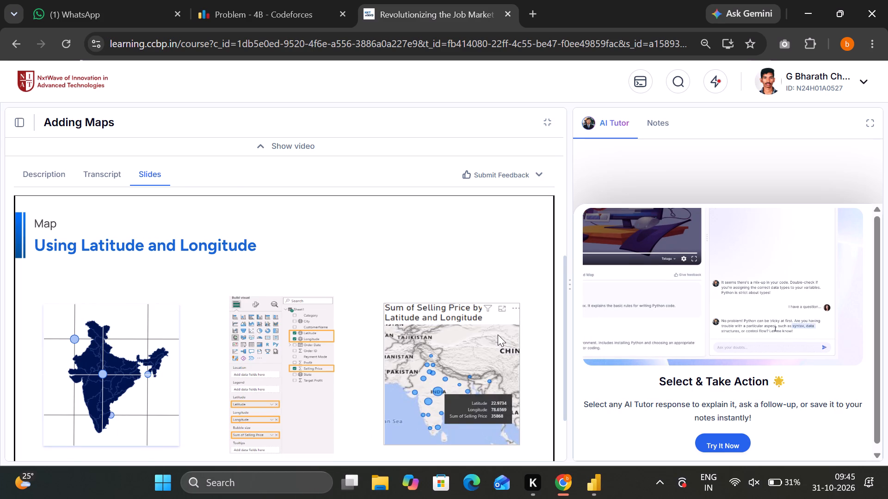
key(Left)
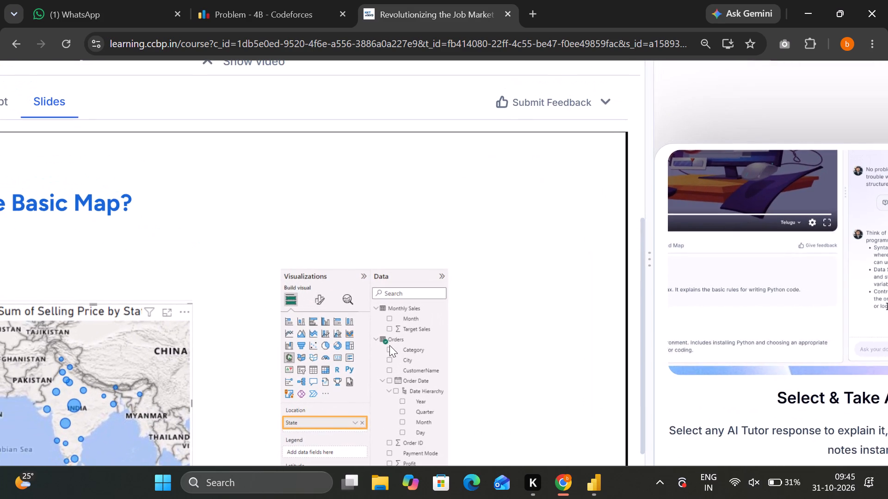
Switch to the Online Store Dashboard report in Power BI Desktop.
click(585, 484)
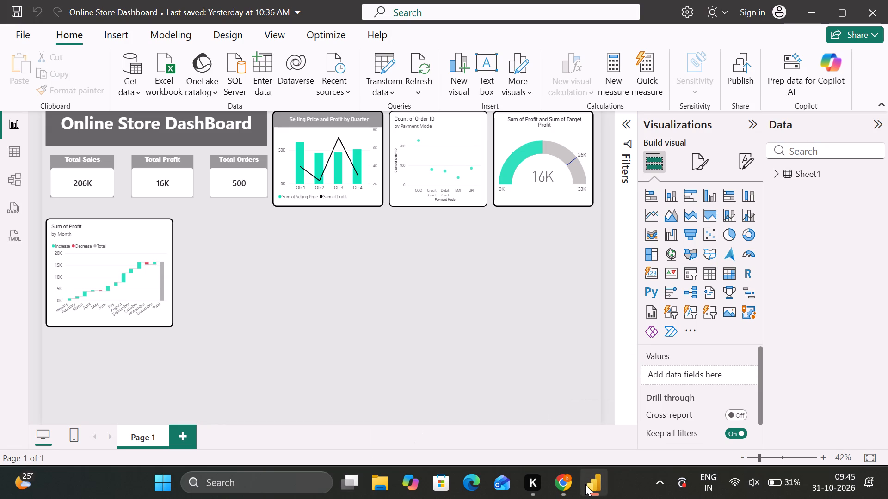
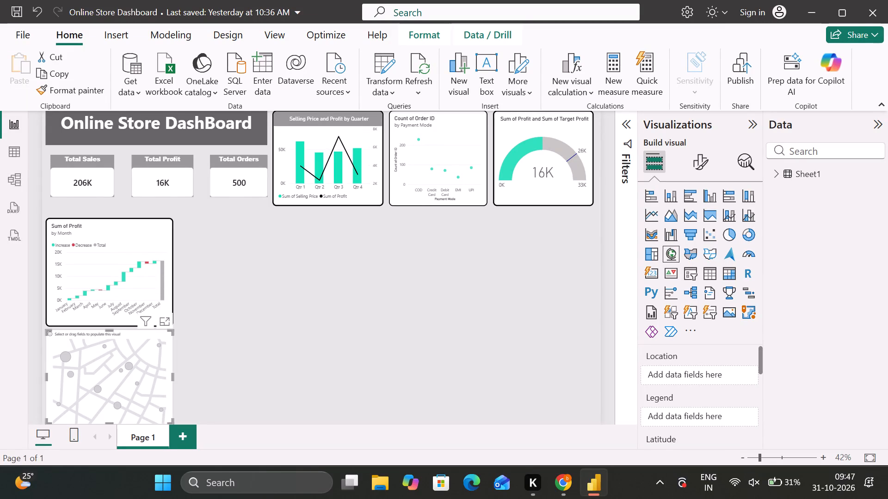
Place the empty map visual directly beside the Sum of Profit by Month chart and stretch it to the chart's height.
drag(106, 384, 277, 267)
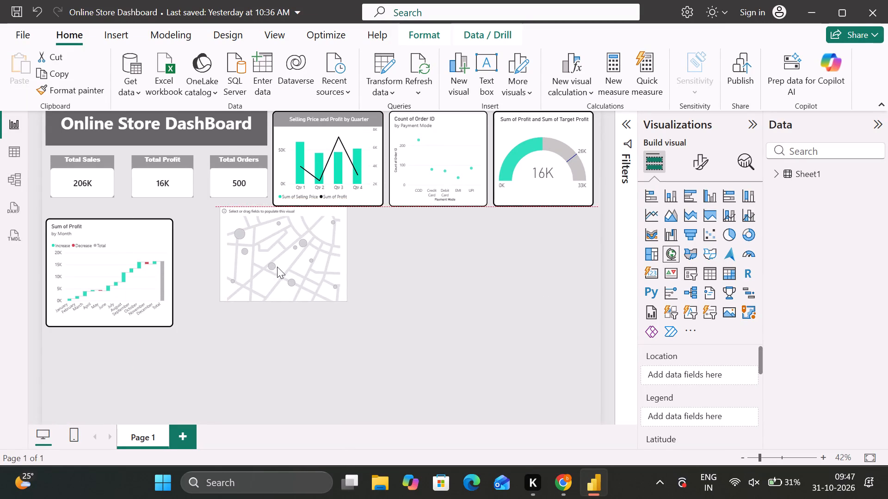
drag(277, 267, 272, 274)
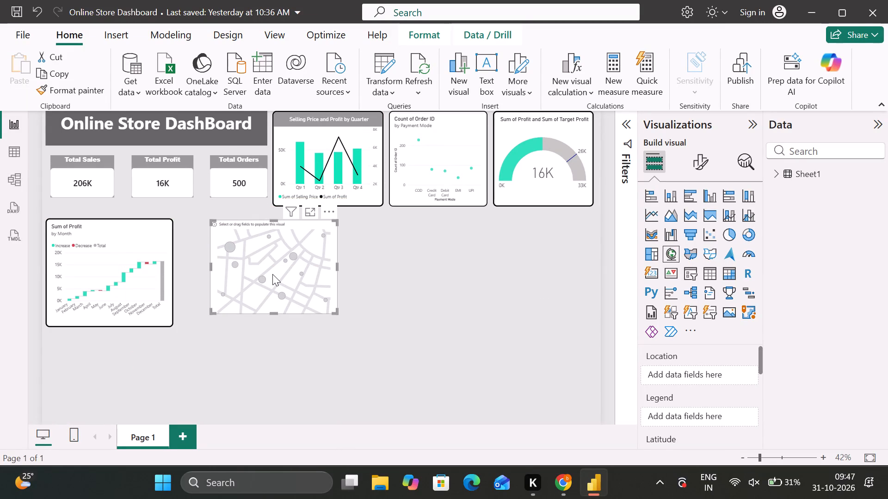
drag(337, 314, 337, 329)
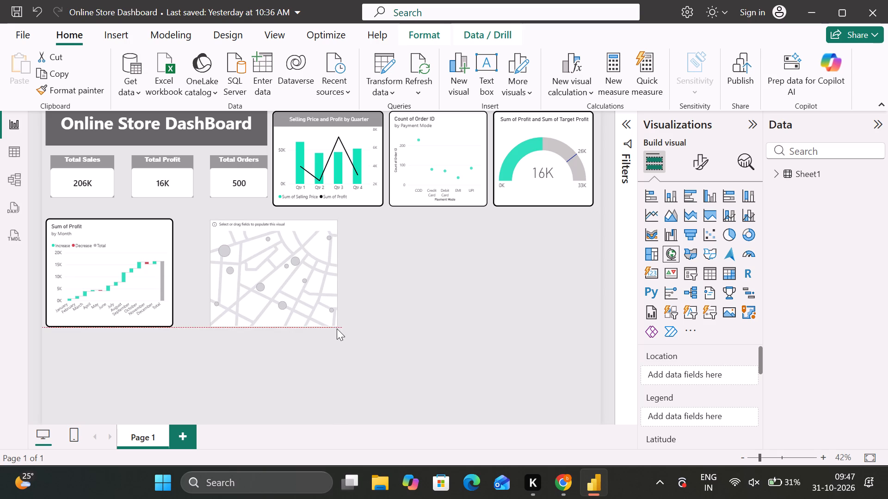
drag(337, 329, 338, 331)
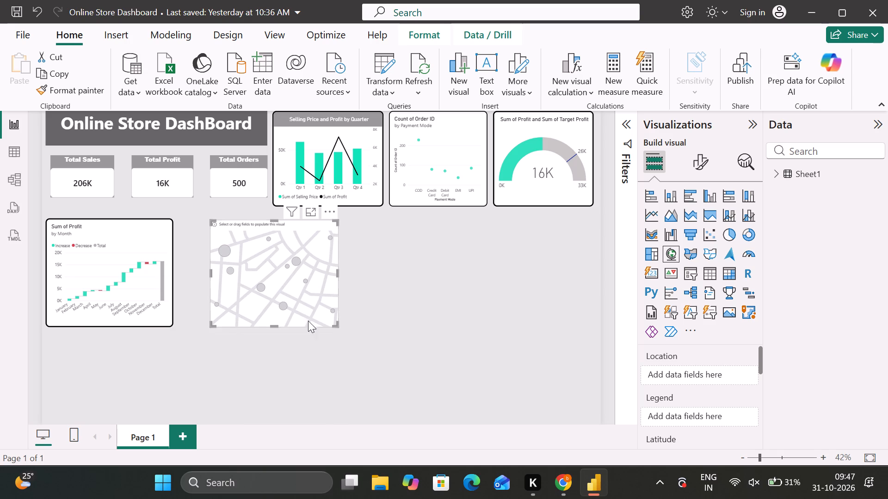
drag(286, 308, 262, 302)
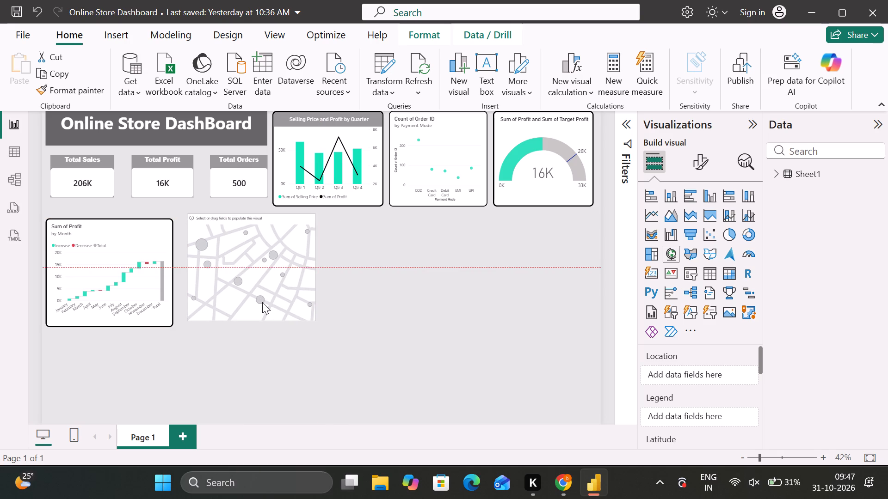
drag(262, 302, 262, 307)
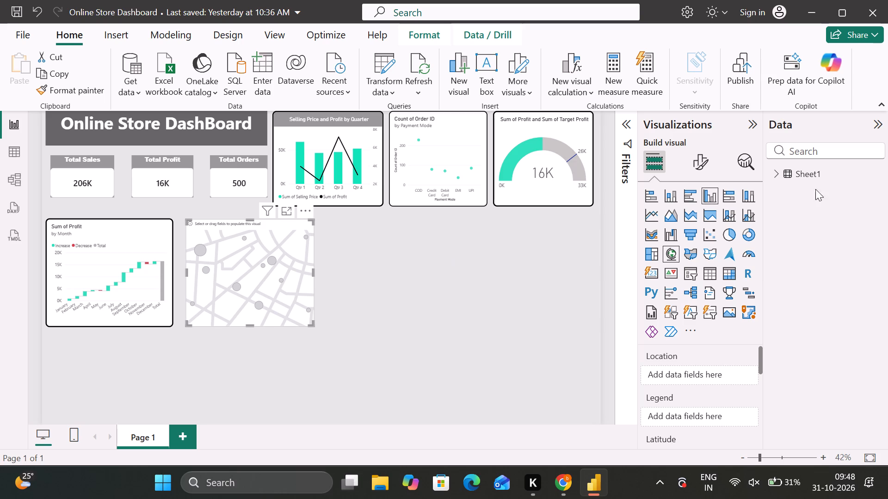
Look through the Sheet1 fields and the empty map visual's field wells, formatting and additional options.
click(773, 174)
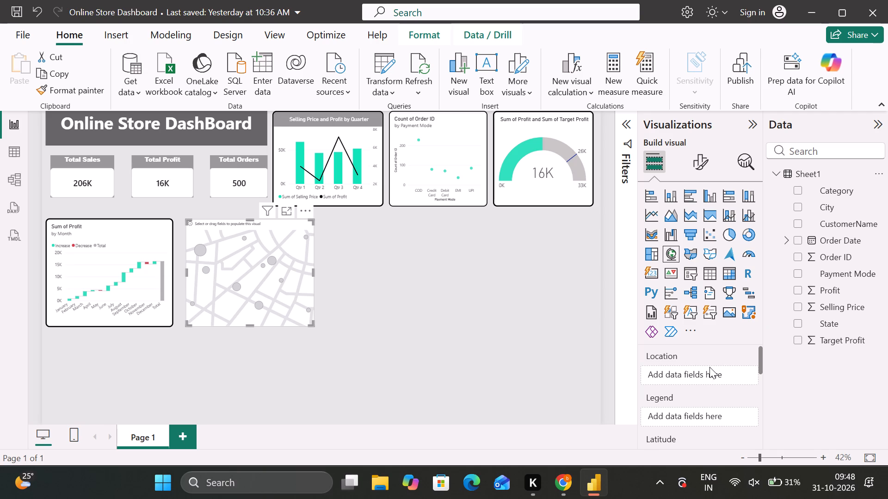
scroll(709, 367, down, 1)
scroll(709, 367, up, 2)
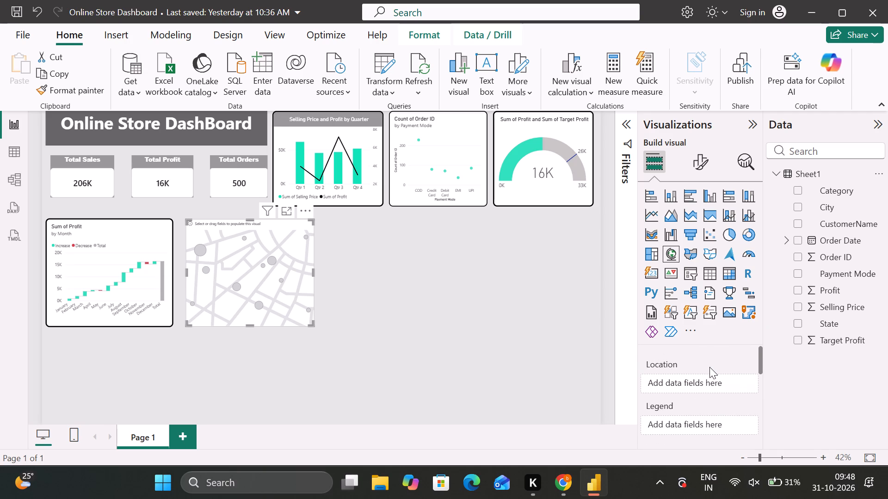
click(696, 164)
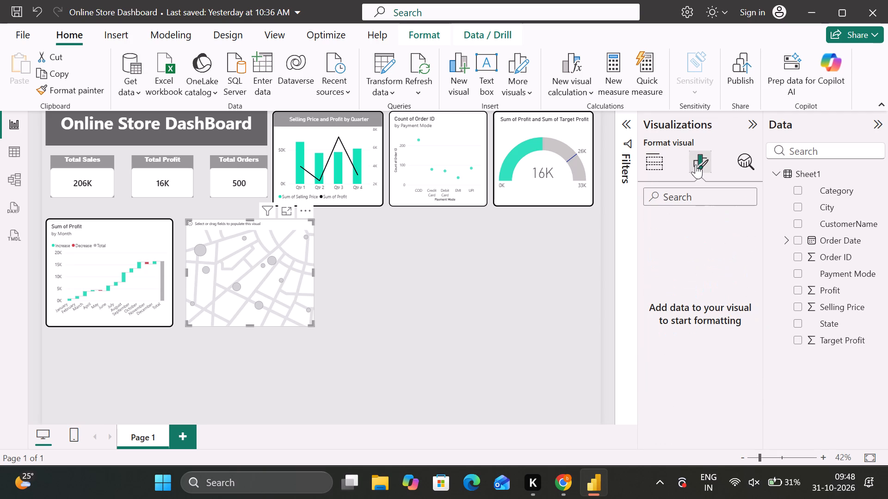
click(645, 164)
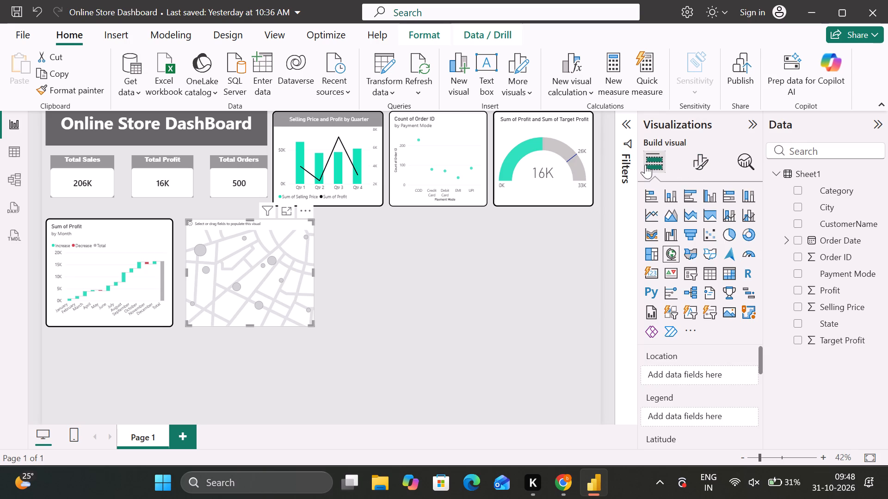
click(303, 210)
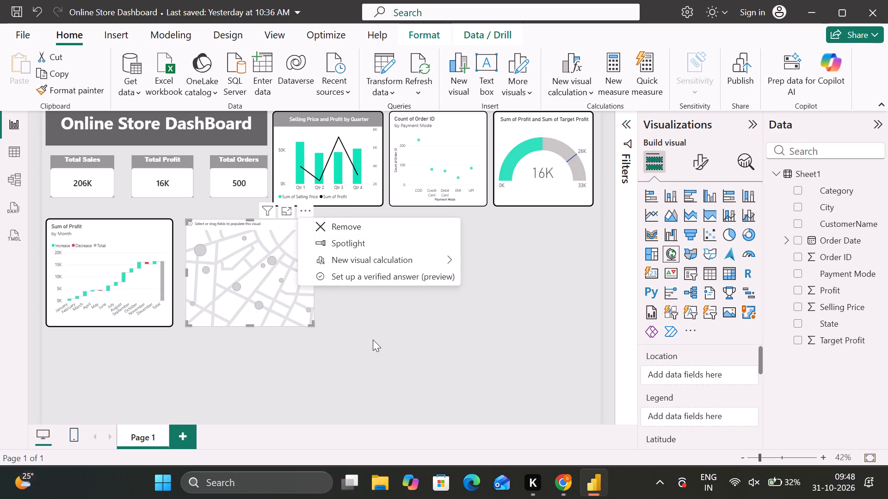
click(373, 340)
click(284, 291)
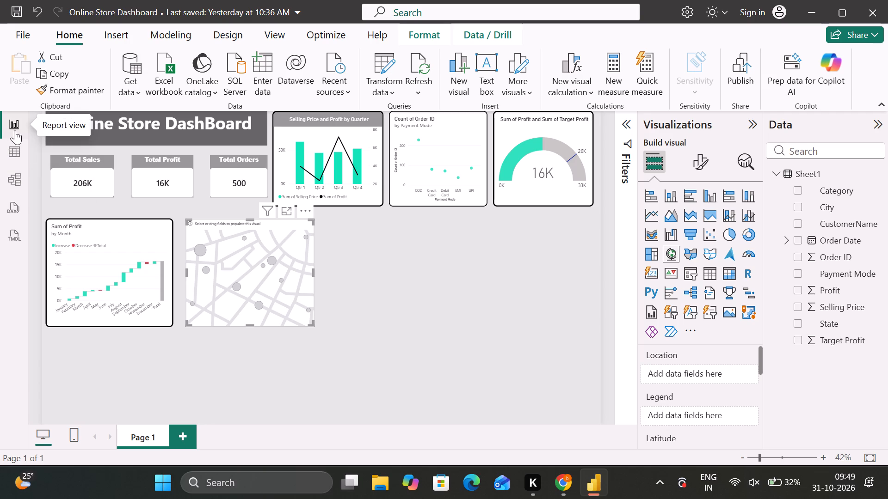
In Table view, set the data category of Sheet1's State column to State or Province.
click(11, 149)
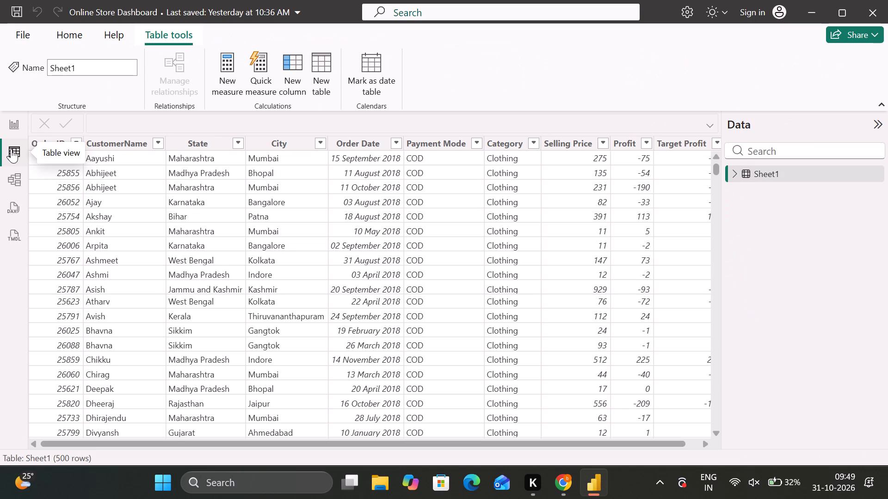
click(234, 141)
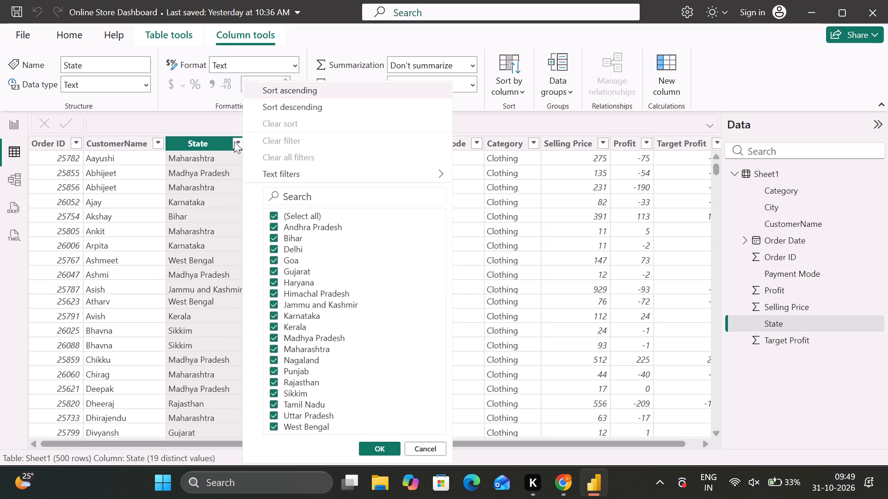
click(202, 146)
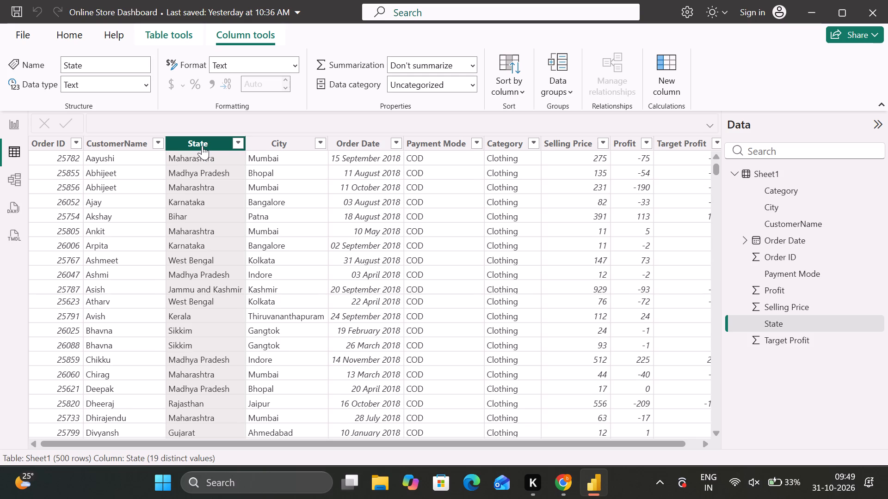
click(468, 86)
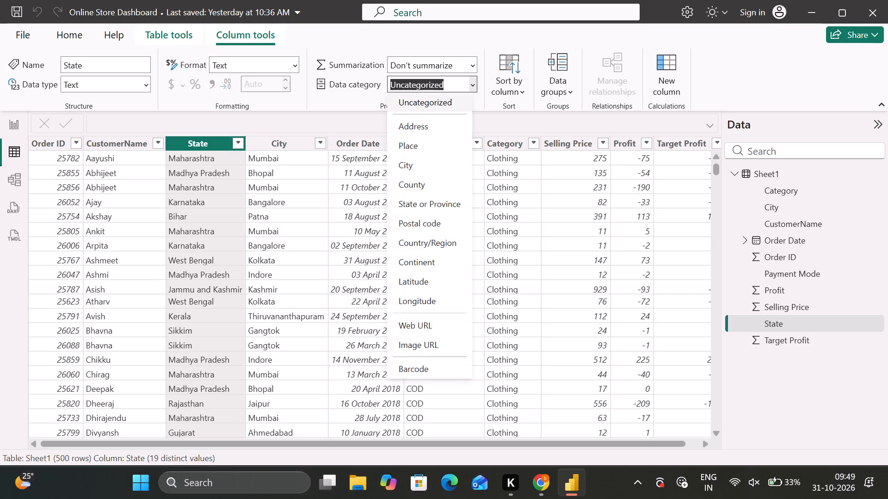
click(428, 205)
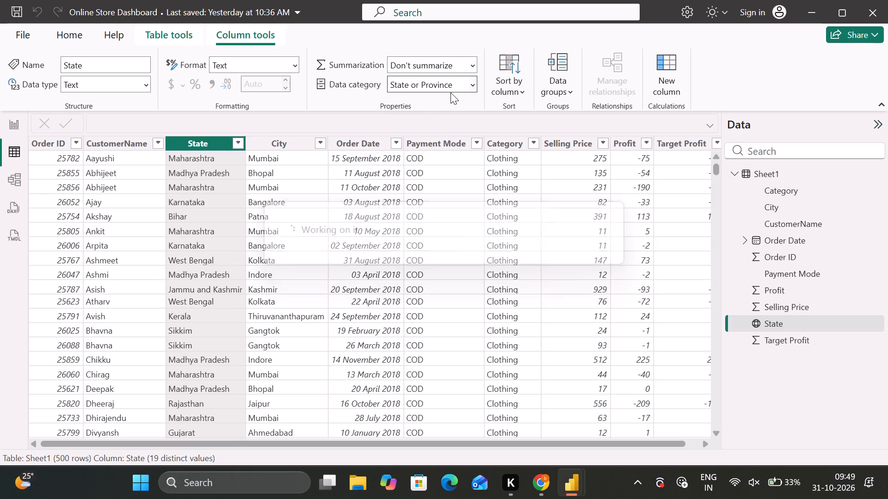
click(448, 116)
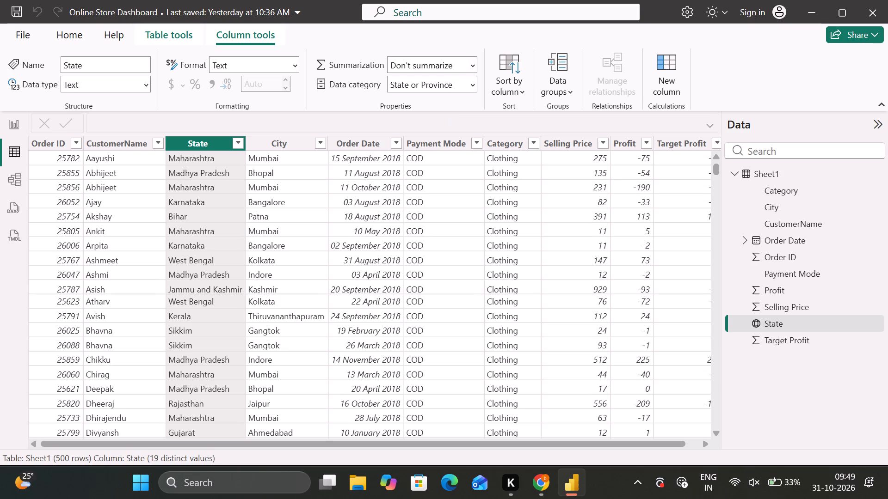
click(454, 83)
click(454, 83)
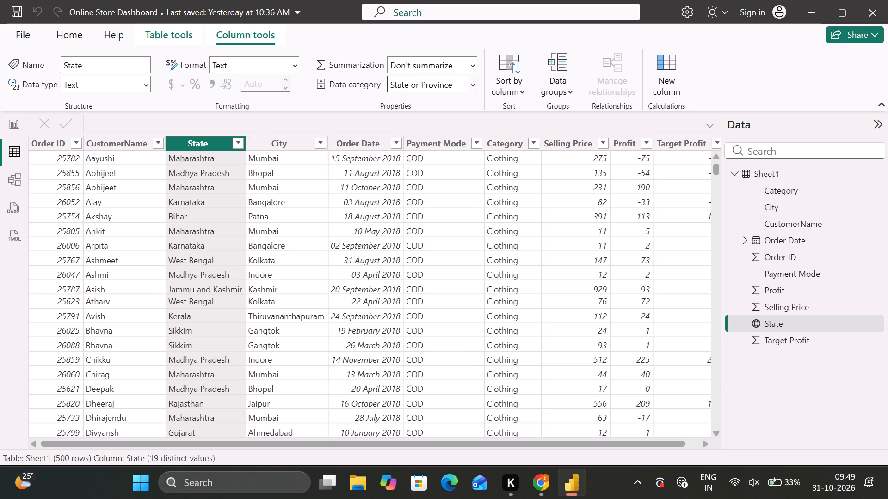
click(454, 83)
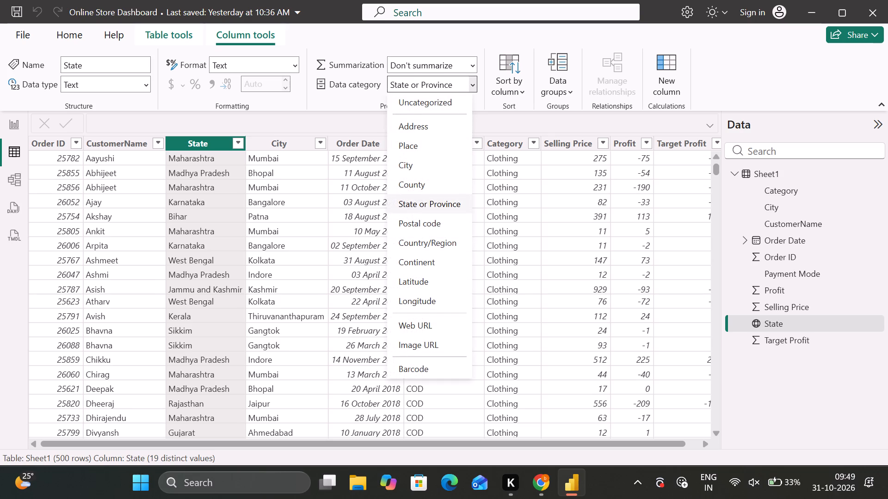
click(439, 201)
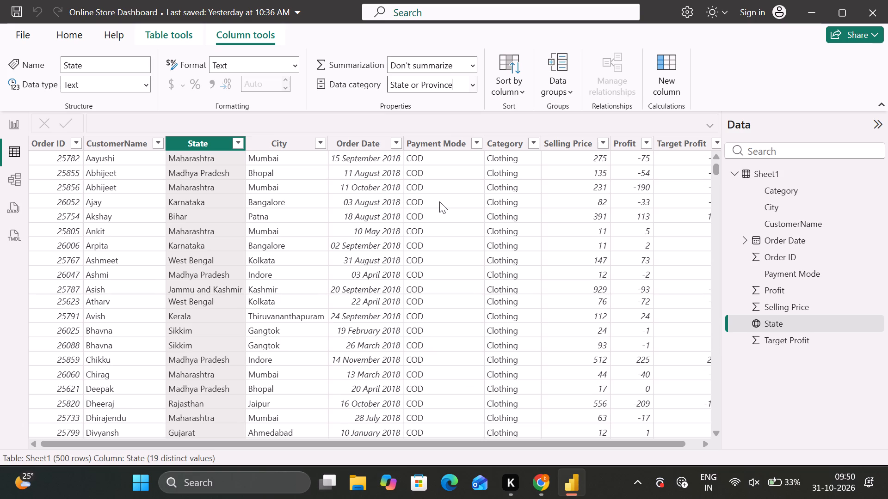
click(318, 116)
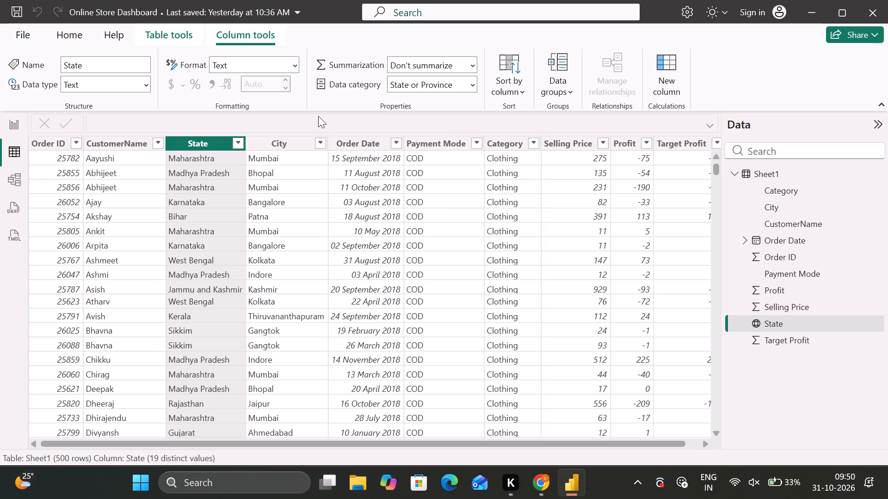
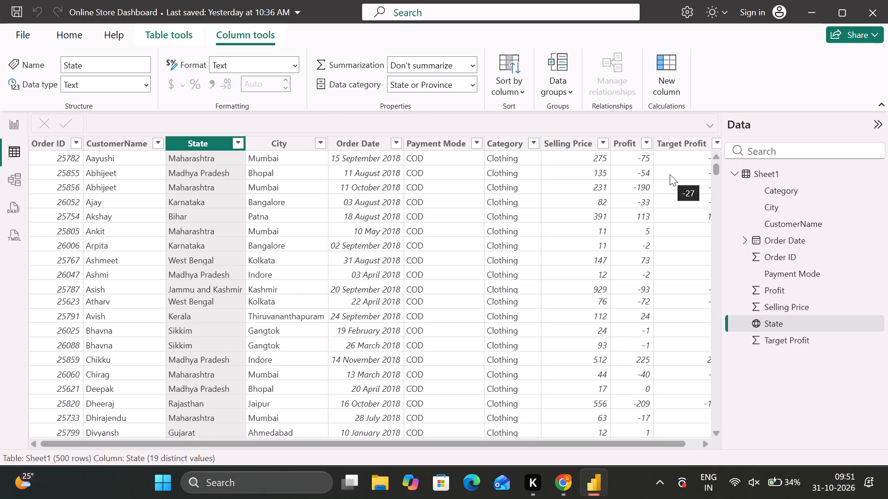
In Report view, assign Sheet1's State field to the map visual's Location.
click(15, 129)
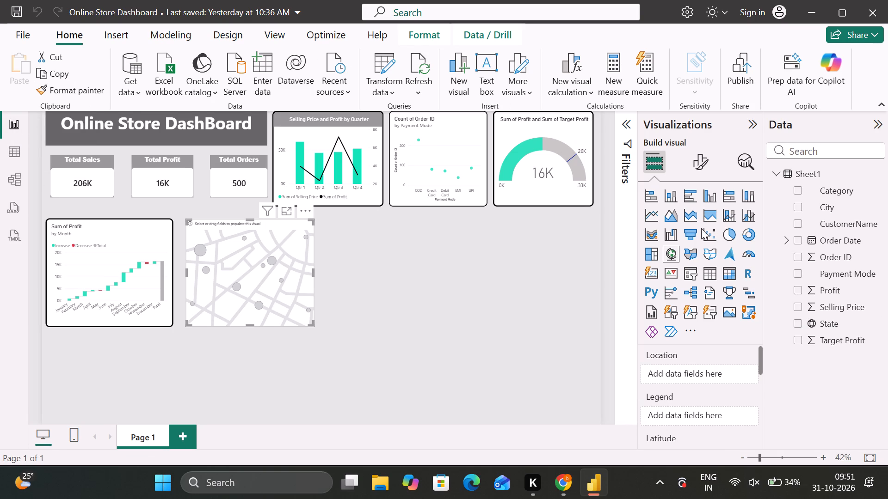
drag(815, 324, 709, 358)
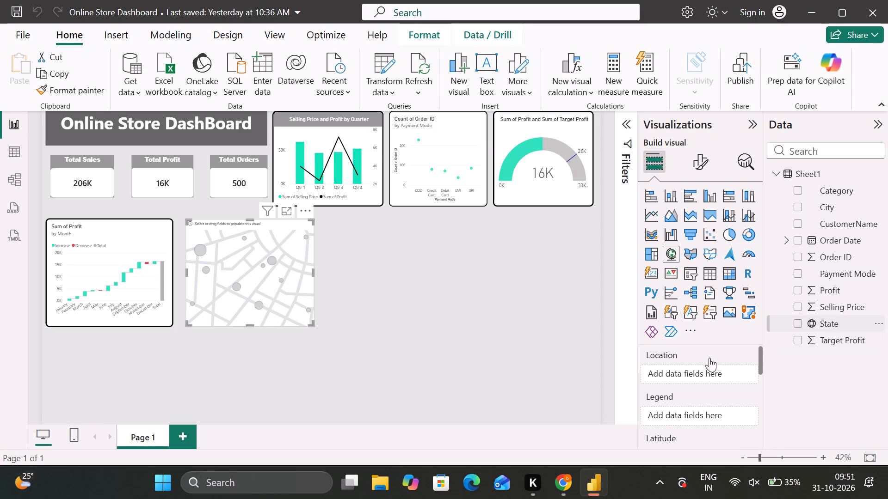
drag(709, 358, 680, 376)
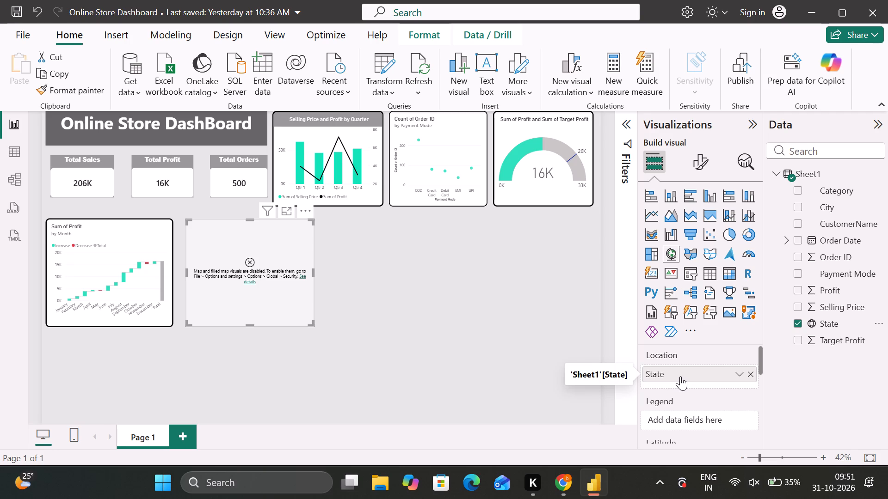
Open the recent Online Store Dashboard.pbix file again in a second window.
click(18, 37)
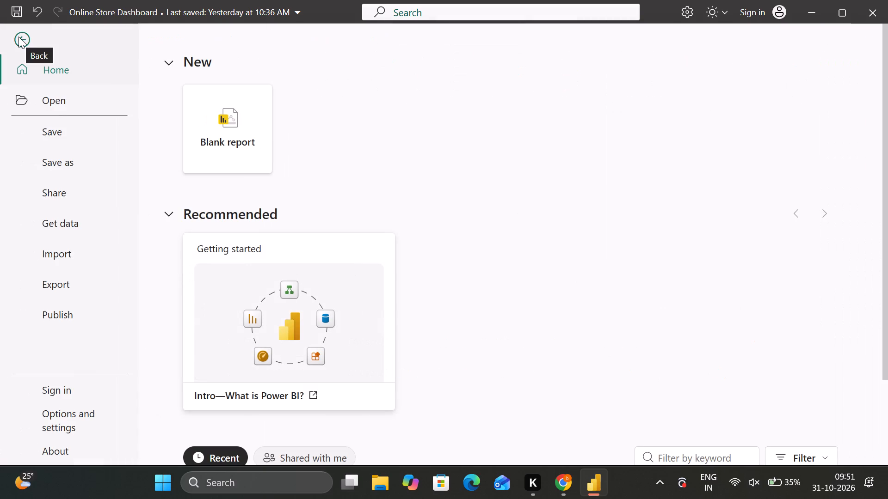
scroll(375, 148, down, 2)
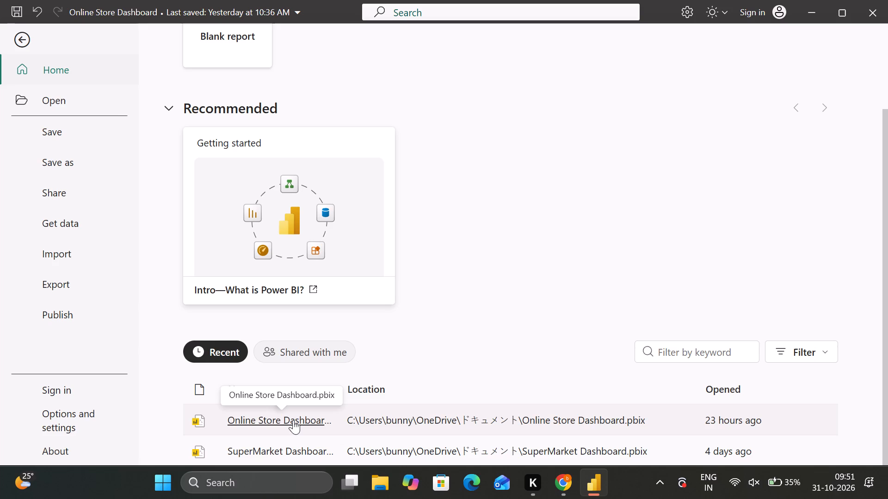
click(293, 420)
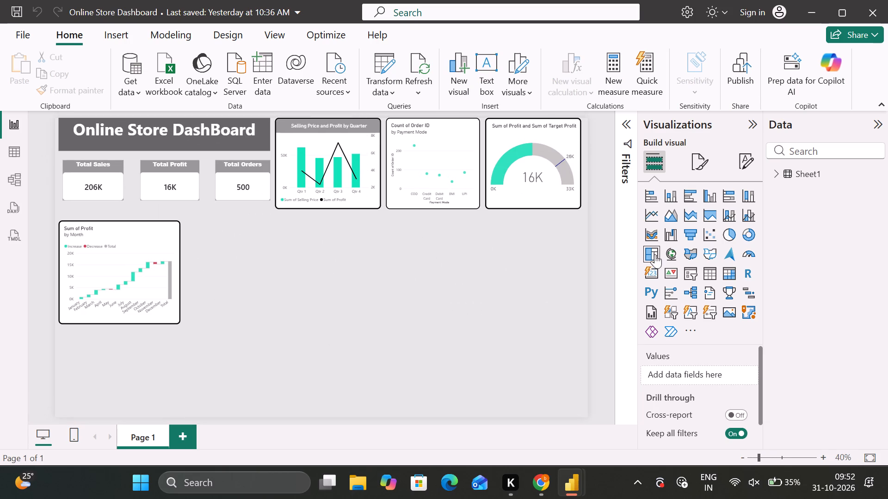
Add a map visual to Page 1 and place it beside the Sum of Profit by Month chart.
click(667, 251)
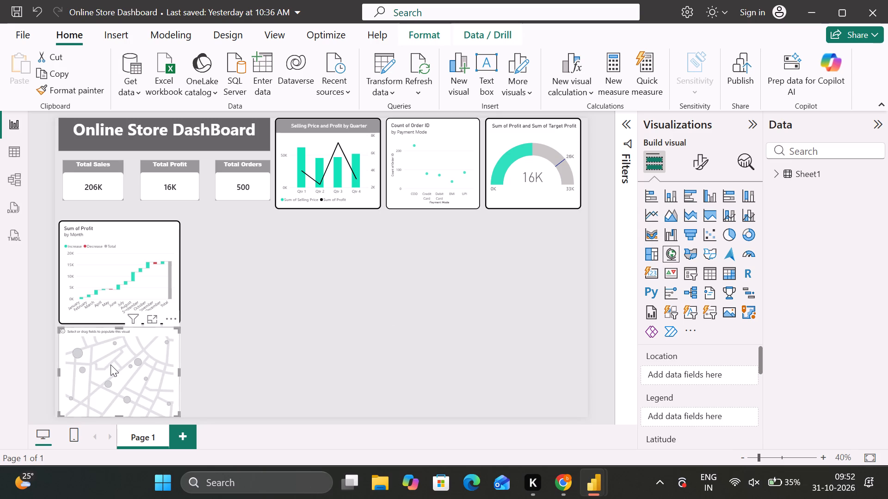
drag(97, 365, 230, 267)
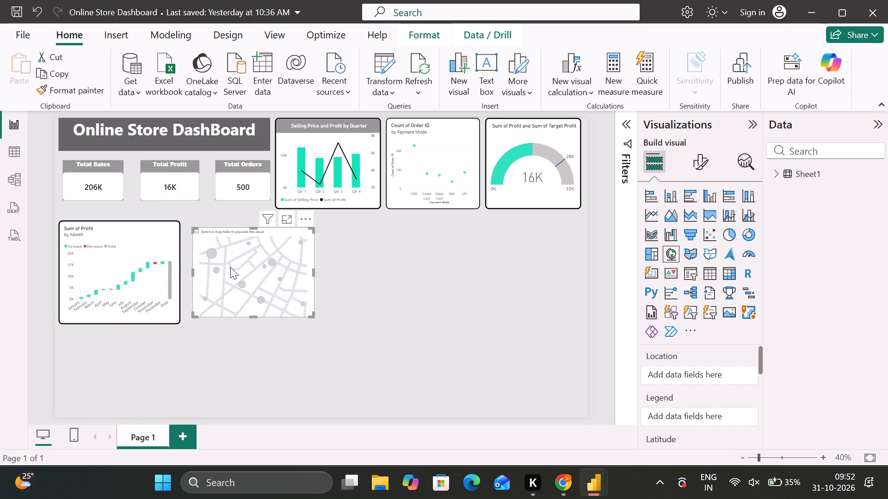
In Table view, set the data category of Sheet1's State column to State or Province.
click(14, 152)
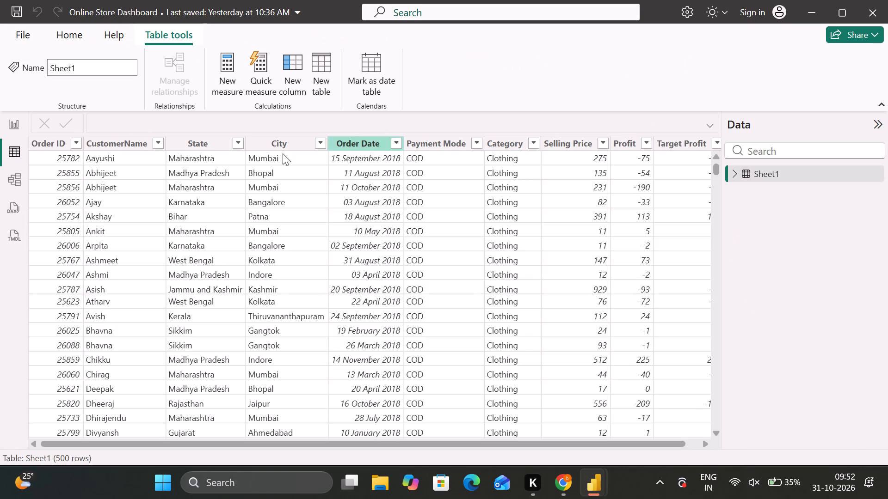
click(195, 143)
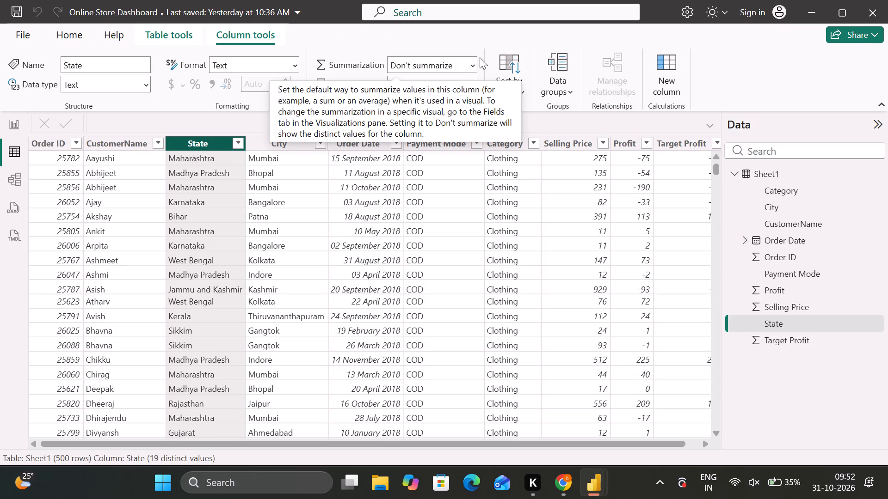
click(448, 86)
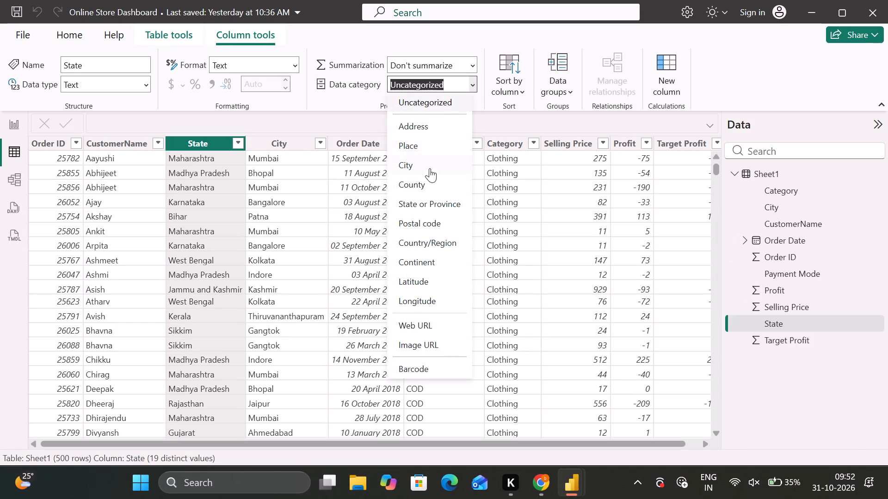
click(428, 204)
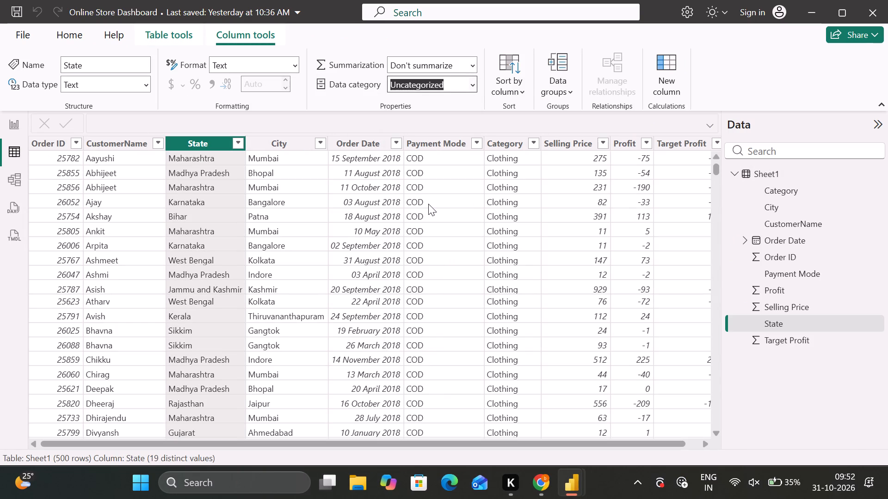
click(333, 118)
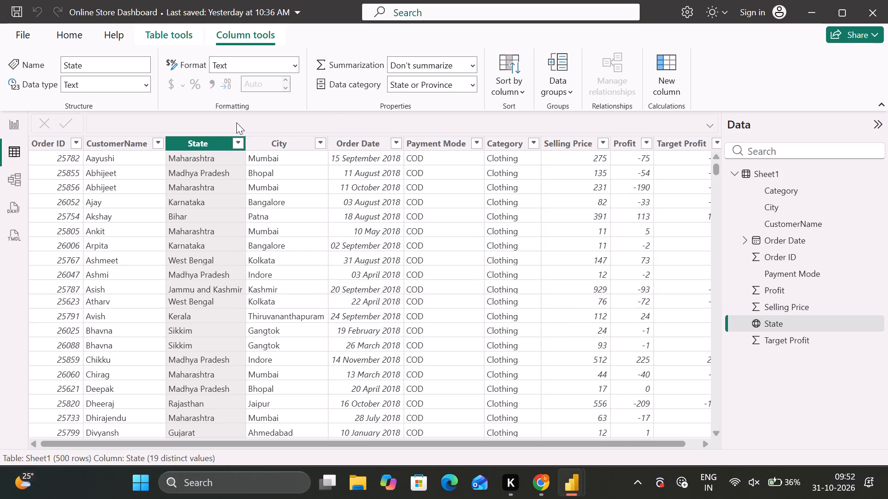
Back in Report view, assign Sheet1's State field to the new map visual's Location.
click(7, 128)
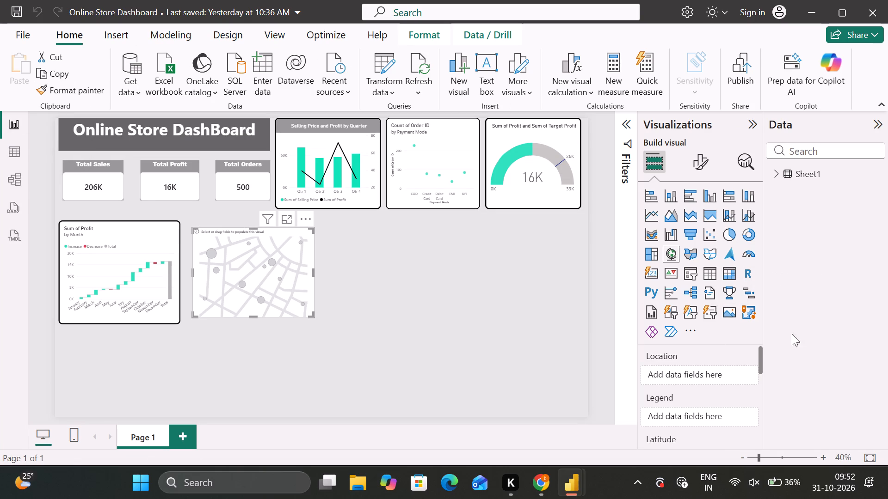
click(775, 174)
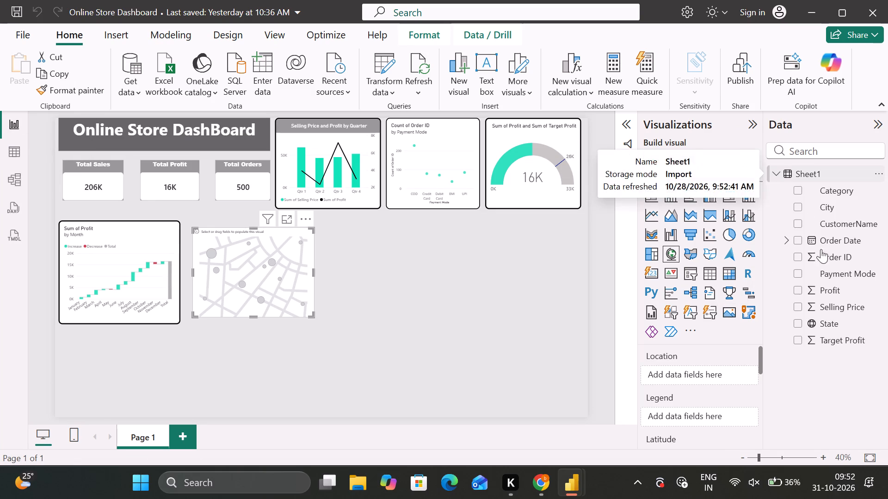
drag(827, 326, 698, 376)
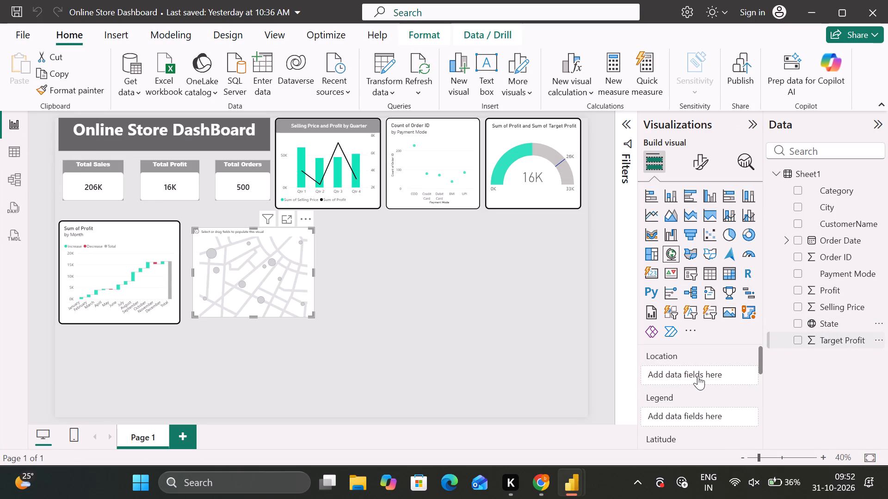
click(467, 314)
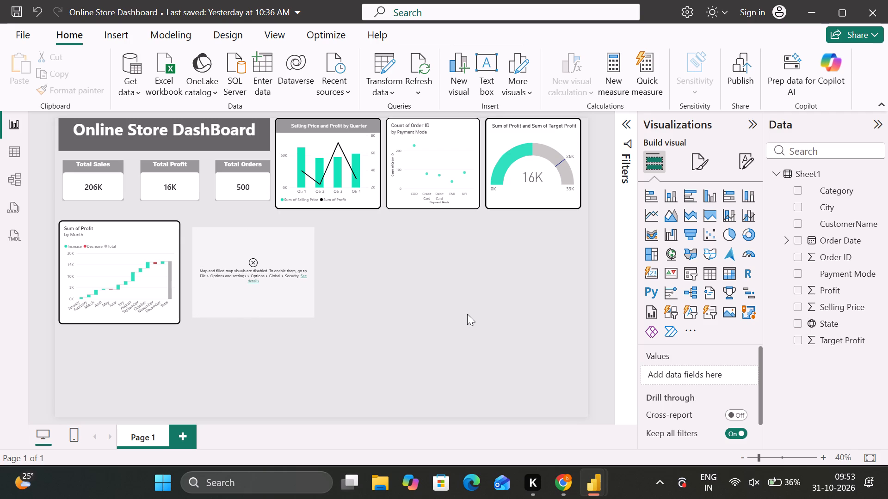
Read the notice inside the map visual and its details on how to enable map visuals.
click(254, 267)
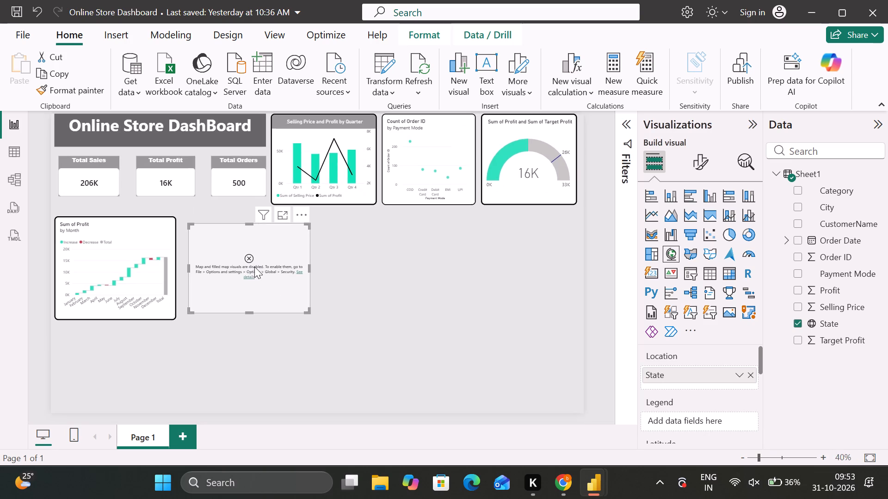
click(302, 277)
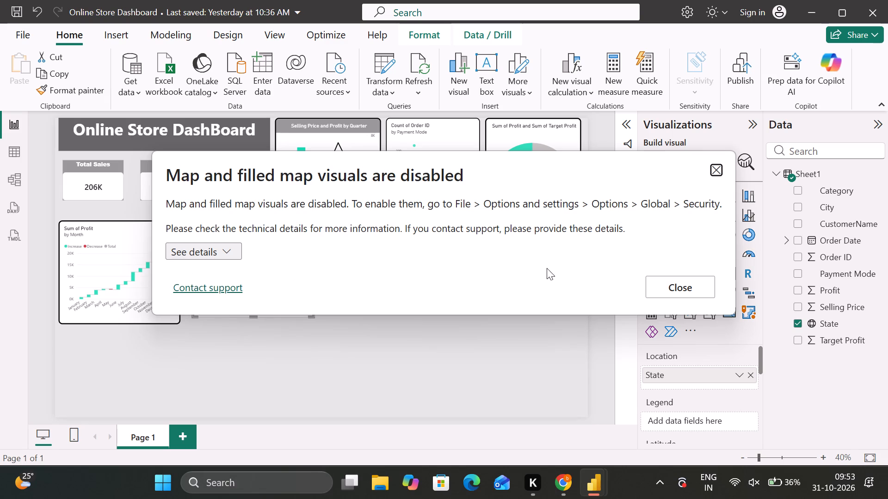
click(226, 246)
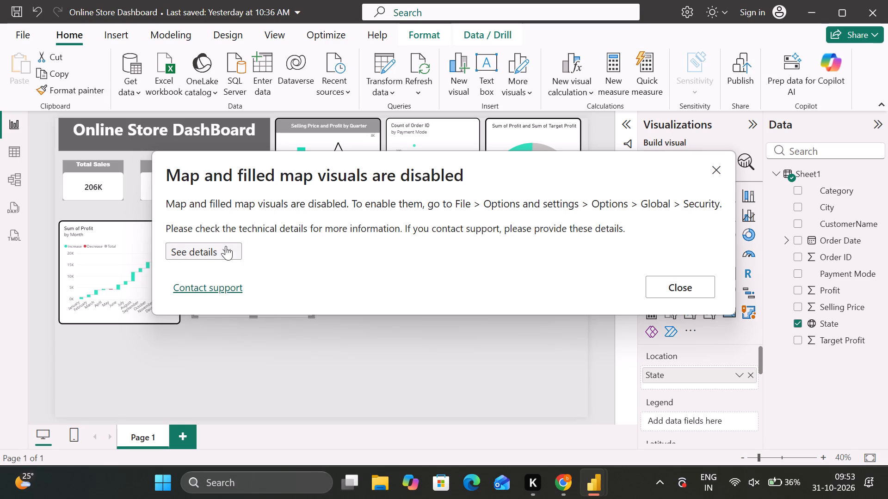
click(226, 246)
click(715, 167)
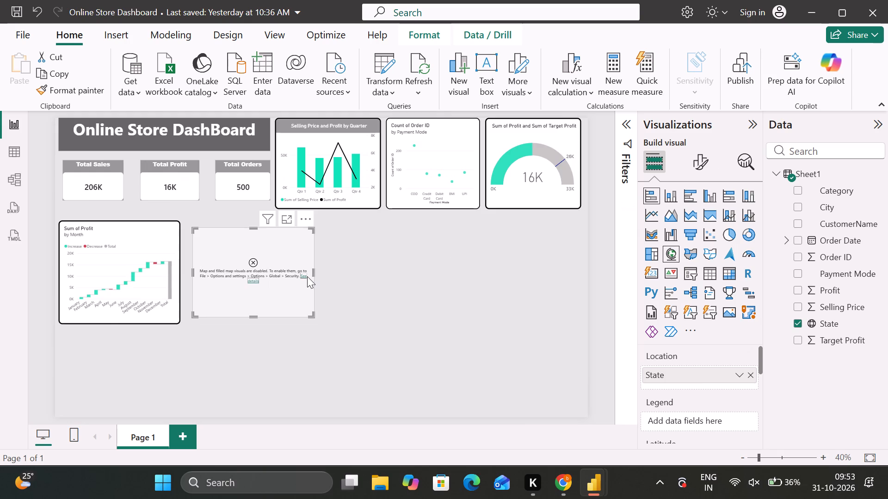
scroll(307, 276, down, 2)
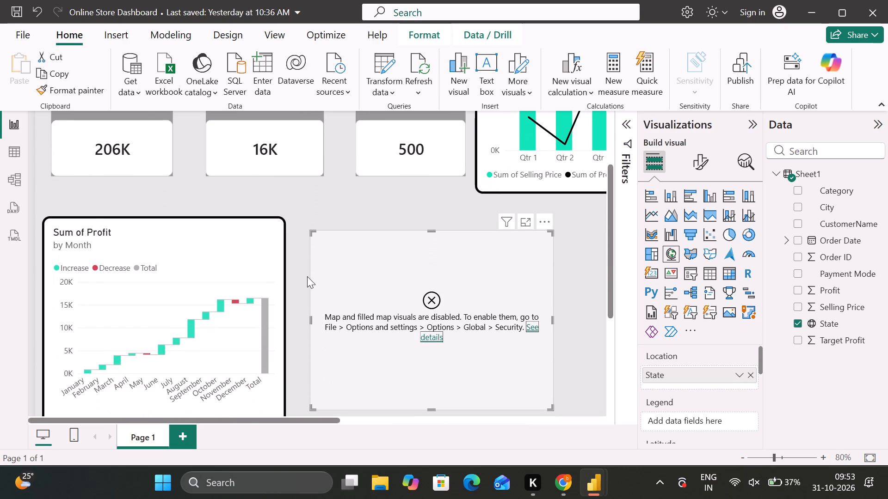
click(493, 351)
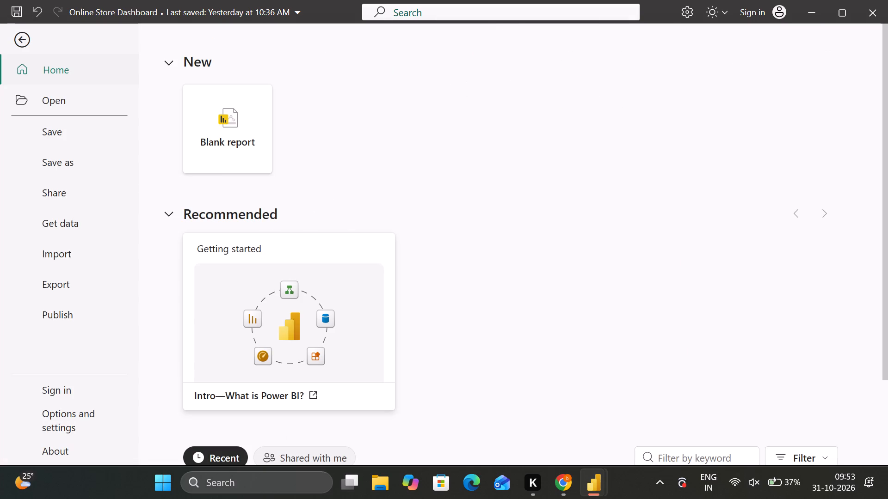
Enable the use of Map and Filled Map visuals in the global Security options.
click(94, 427)
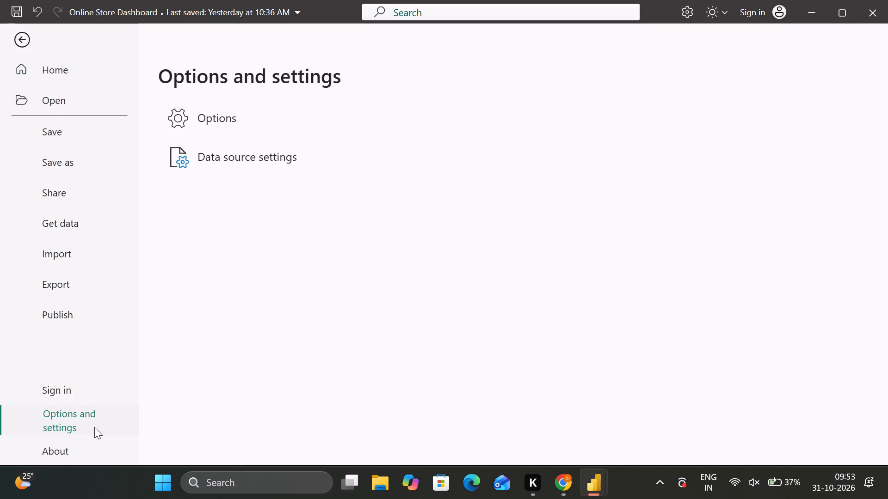
click(239, 125)
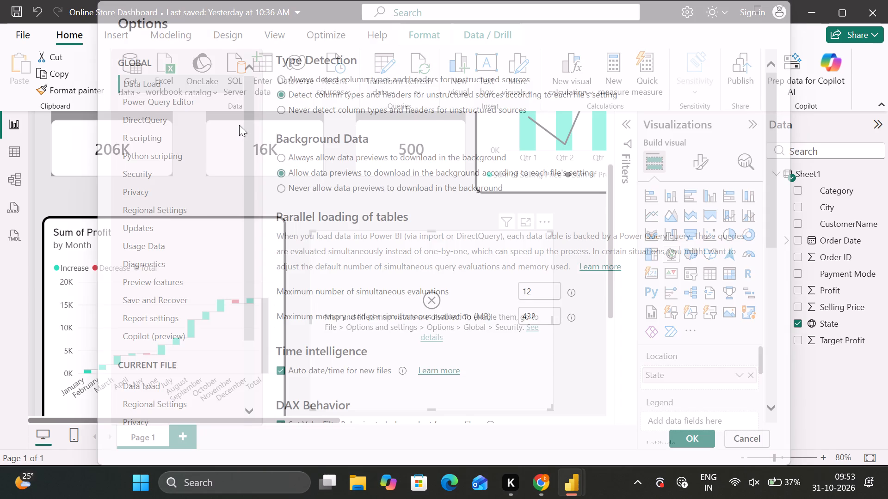
scroll(314, 244, down, 2)
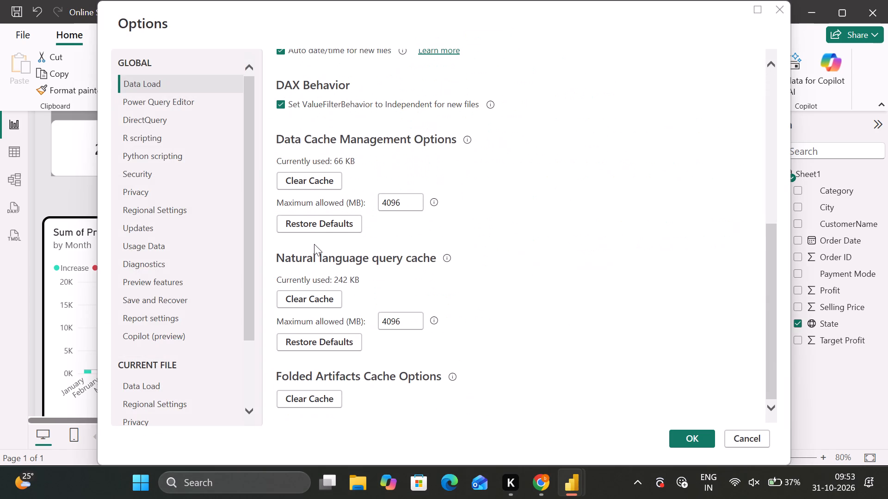
scroll(314, 244, up, 1)
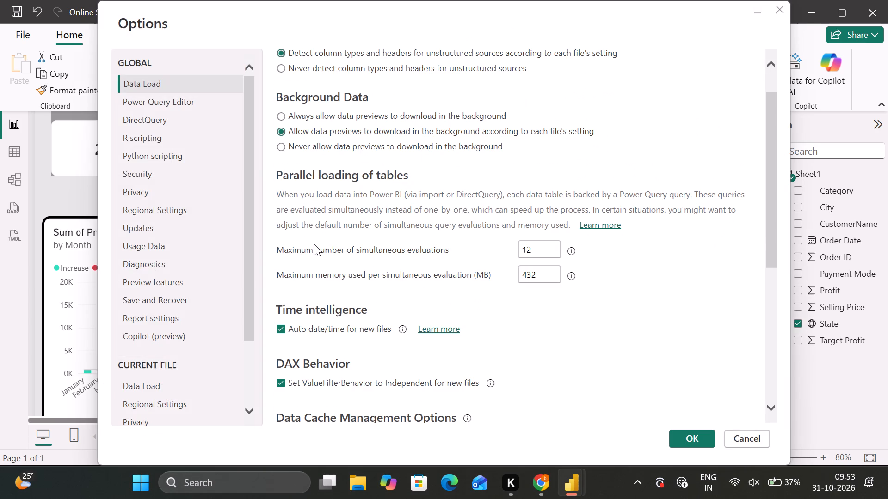
scroll(314, 244, up, 1)
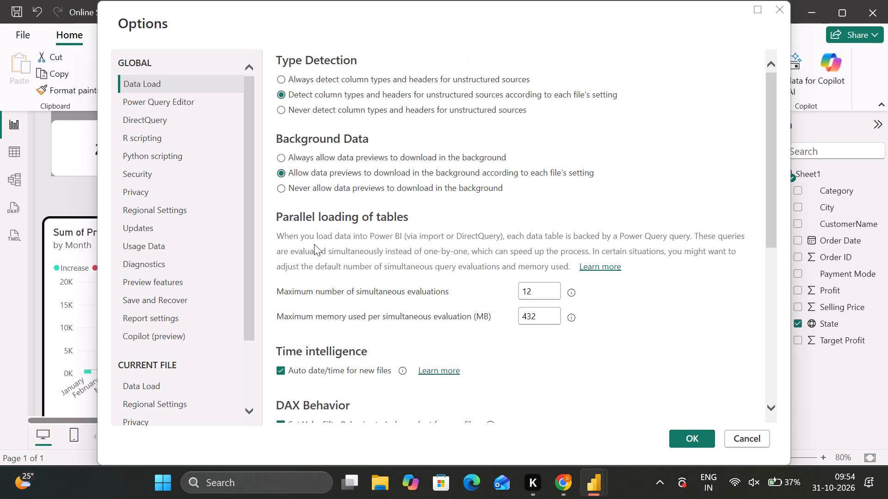
click(151, 179)
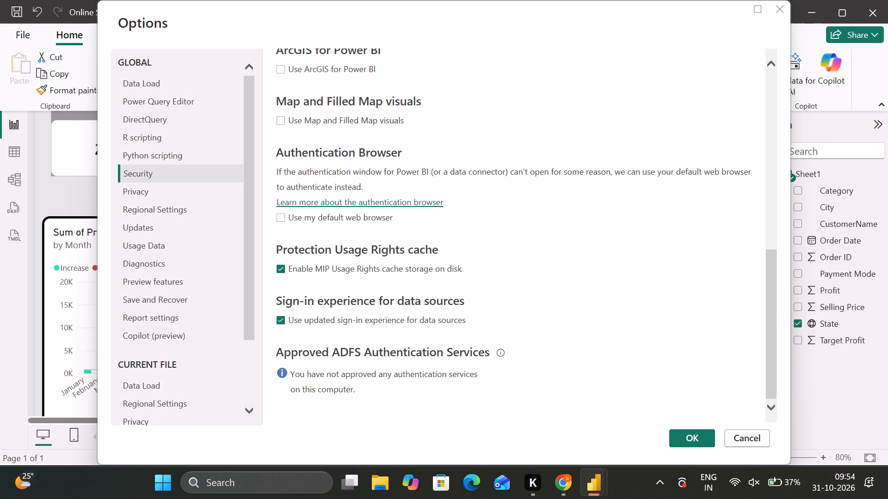
click(378, 119)
click(693, 446)
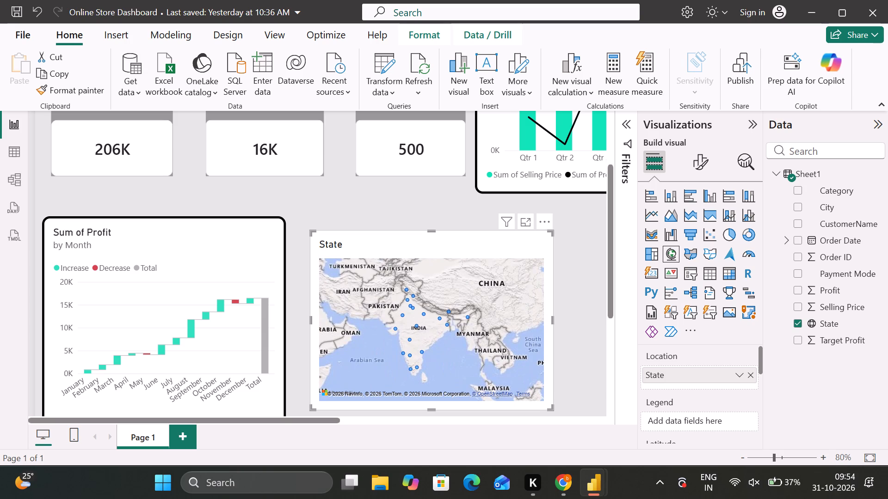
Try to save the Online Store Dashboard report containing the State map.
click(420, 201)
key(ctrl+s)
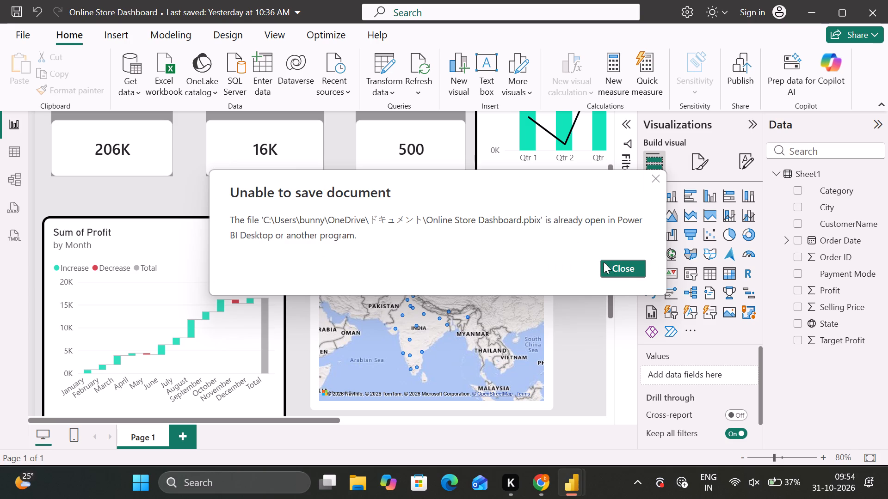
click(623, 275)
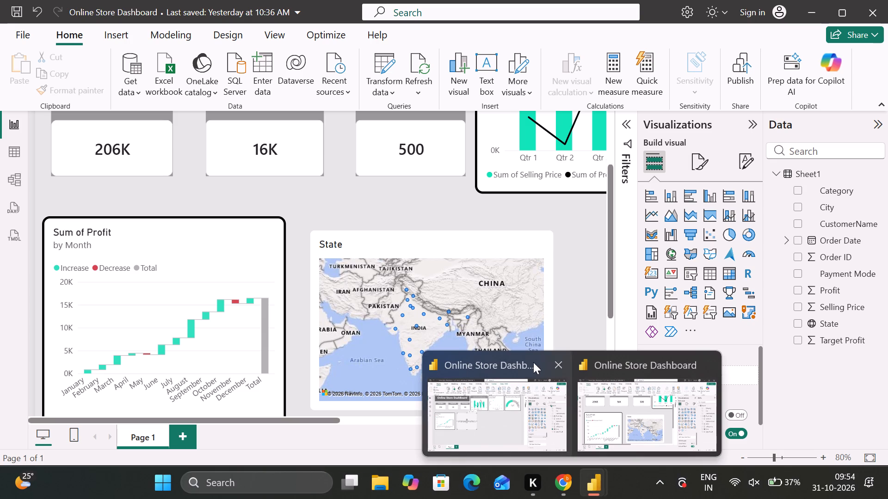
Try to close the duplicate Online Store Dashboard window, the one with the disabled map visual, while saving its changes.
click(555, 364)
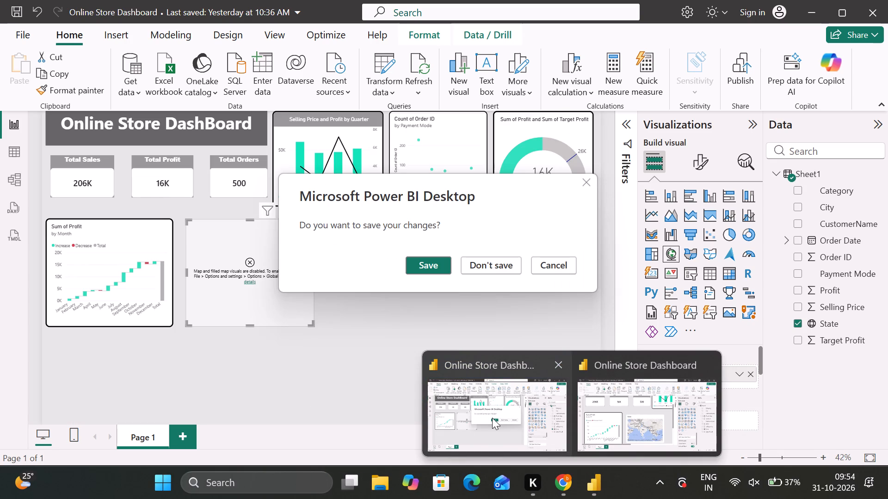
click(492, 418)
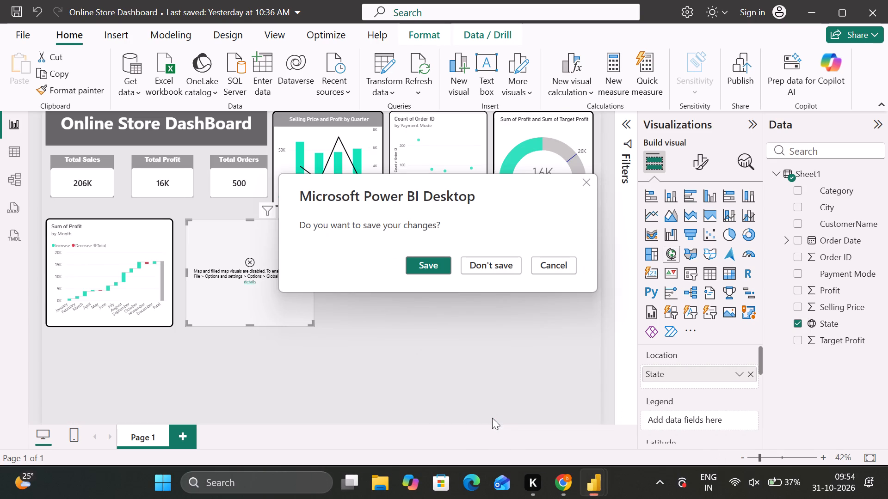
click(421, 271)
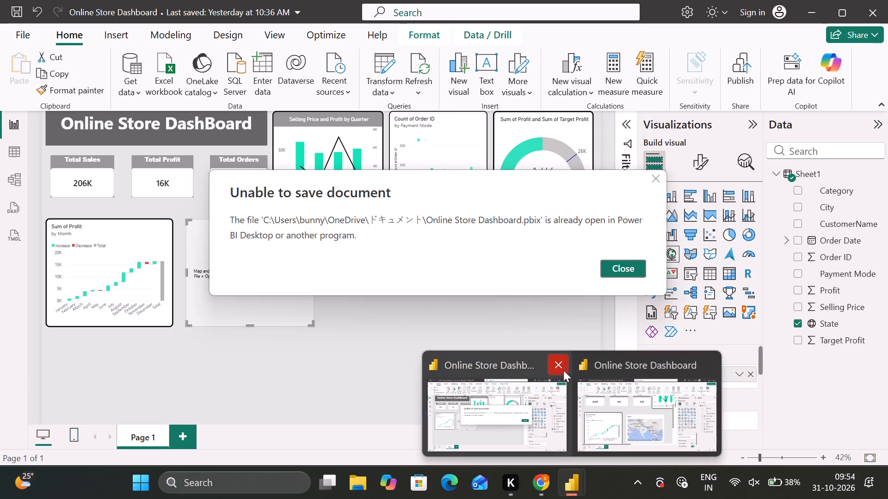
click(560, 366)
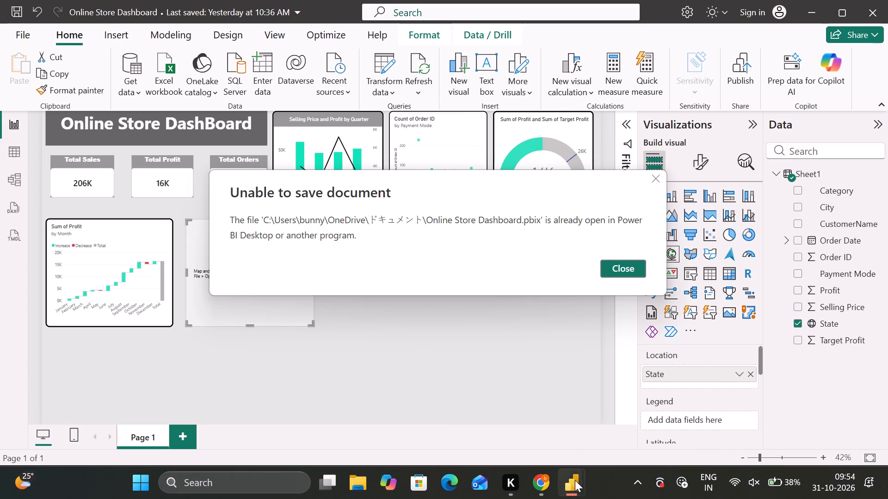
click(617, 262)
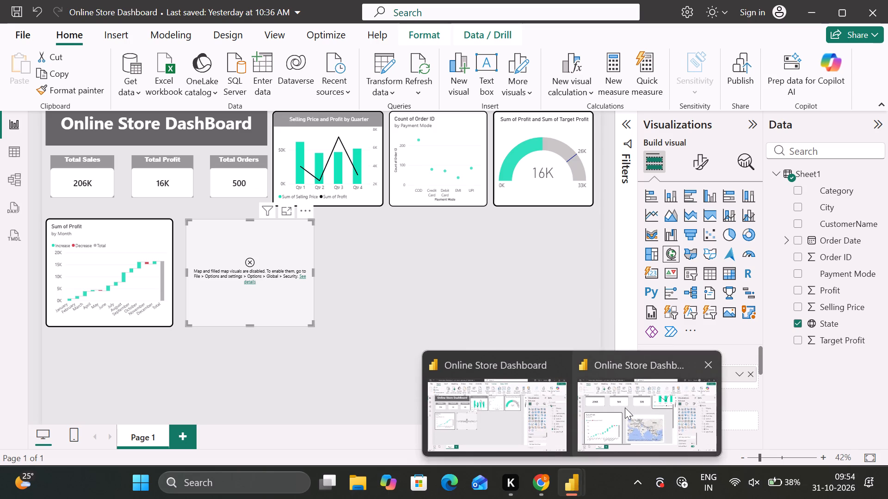
Close the duplicate Online Store Dashboard window containing the disabled map visual without saving its changes.
click(625, 408)
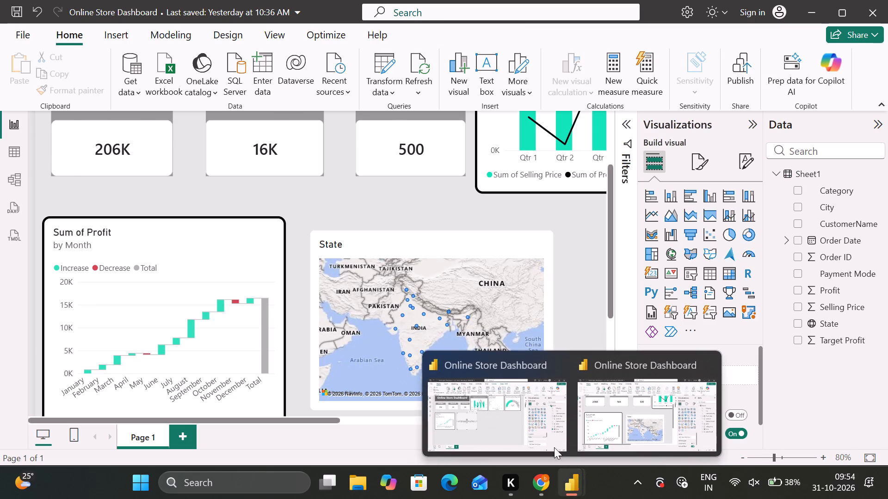
click(508, 417)
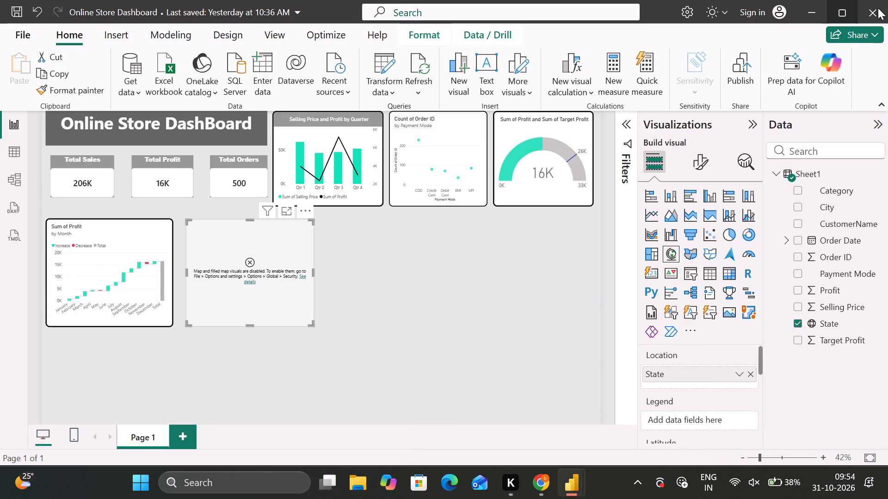
click(874, 14)
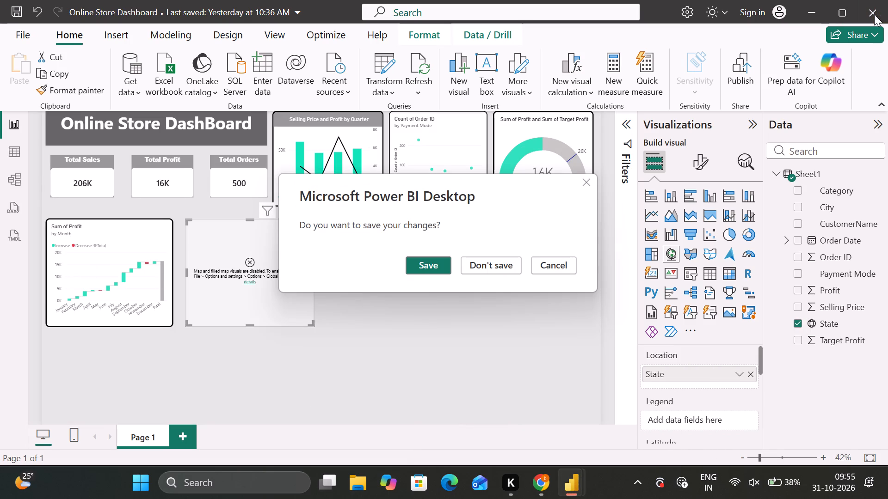
click(466, 265)
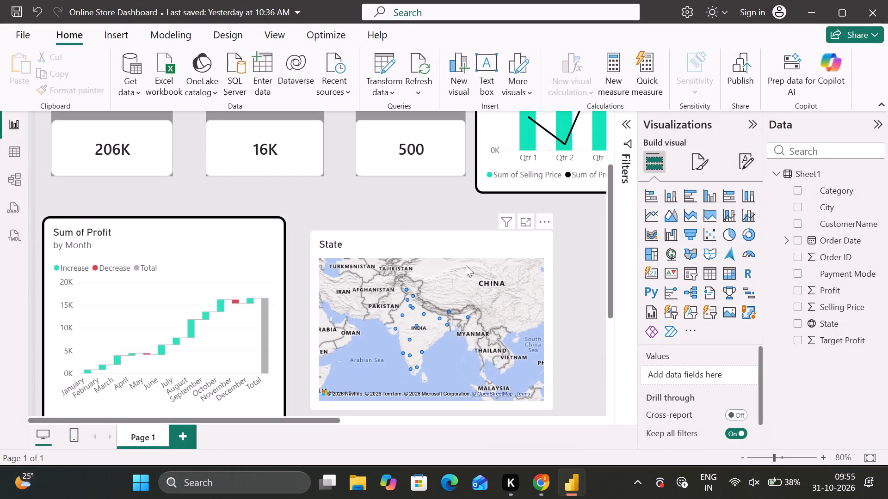
Save the remaining Online Store Dashboard report, which contains the working State map.
click(565, 278)
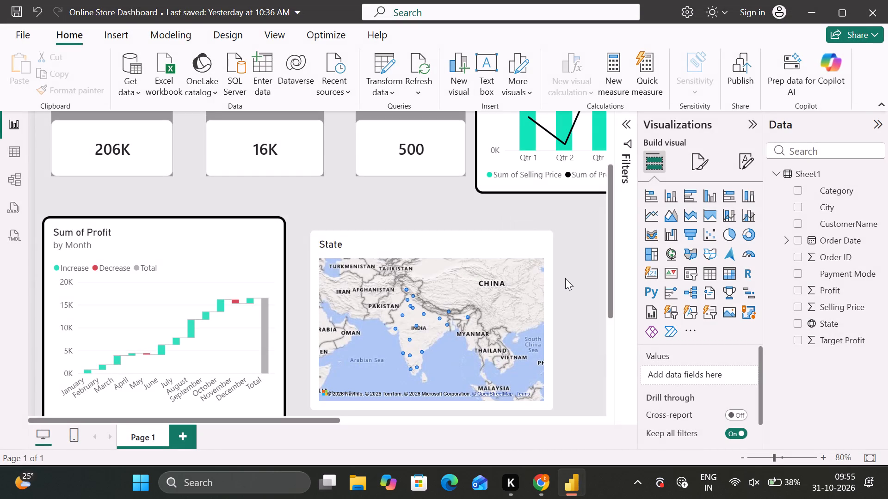
key(ctrl+s)
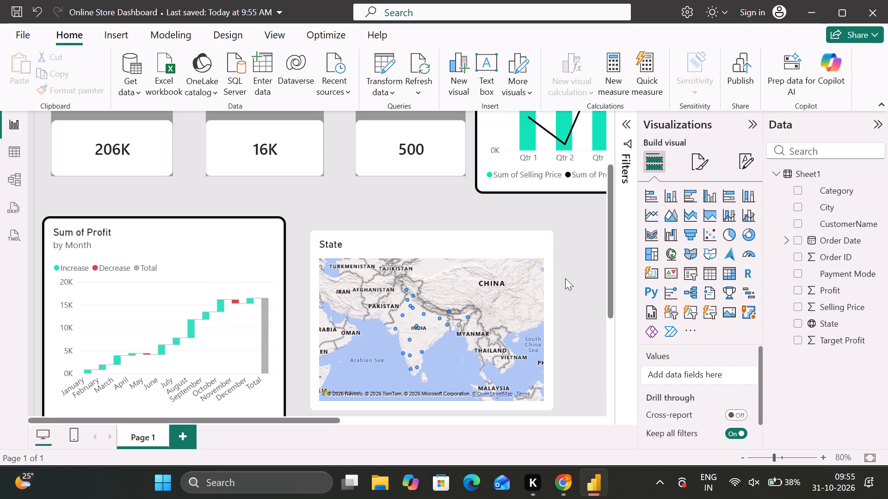
Resize the State map visual to slightly wider and taller than the Sum of Profit by Month chart.
scroll(561, 249, down, 1)
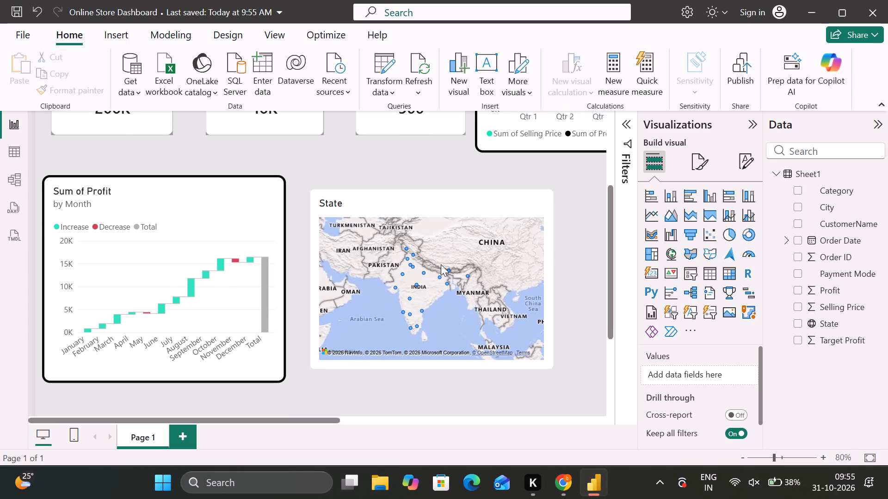
click(441, 264)
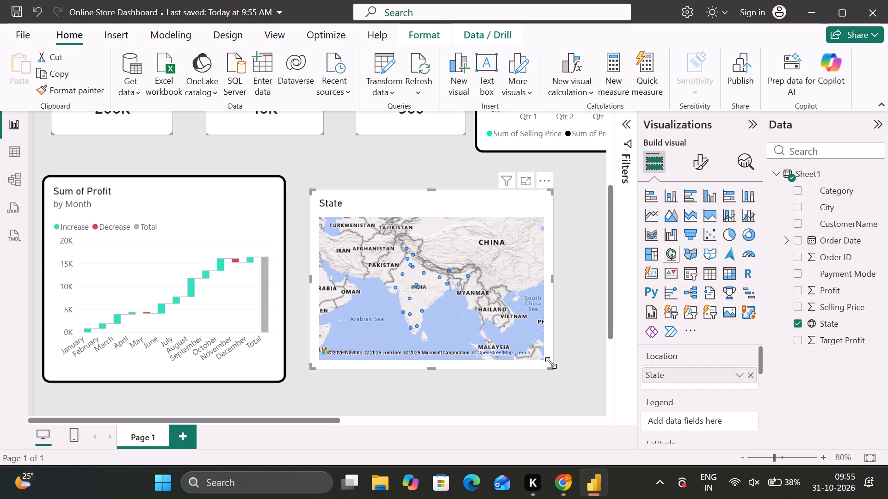
drag(551, 370, 521, 370)
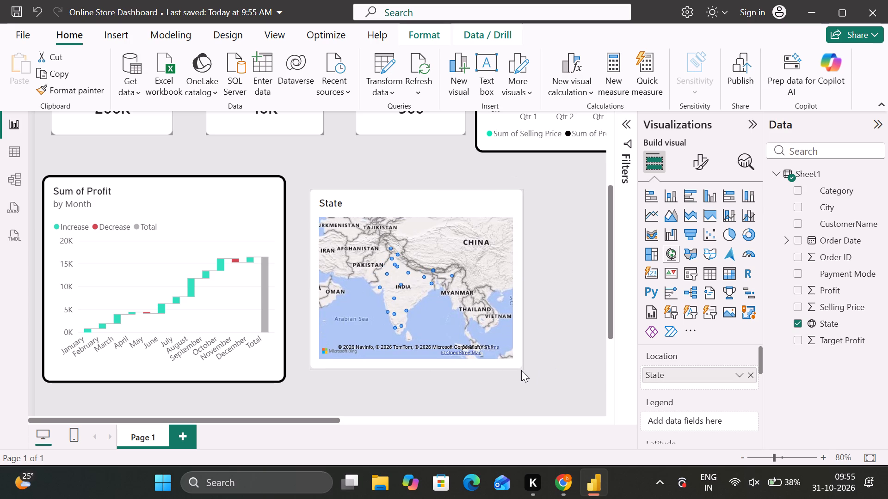
drag(521, 370, 523, 377)
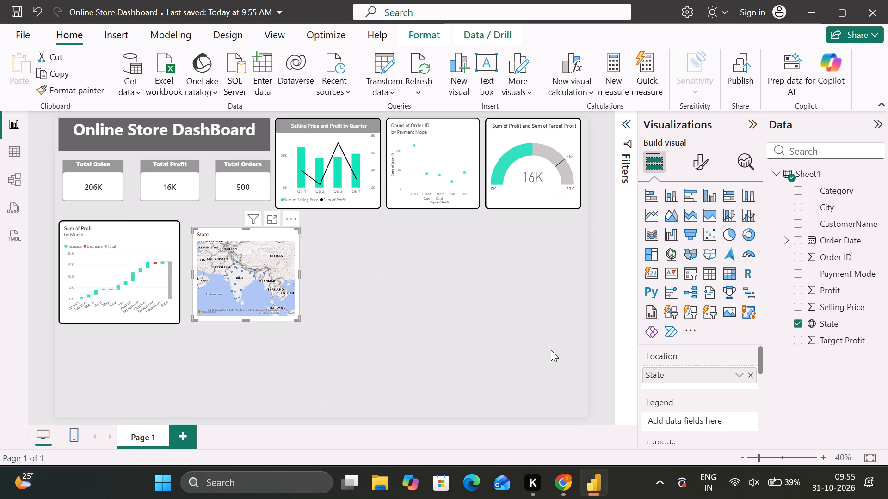
click(260, 270)
drag(296, 228, 309, 228)
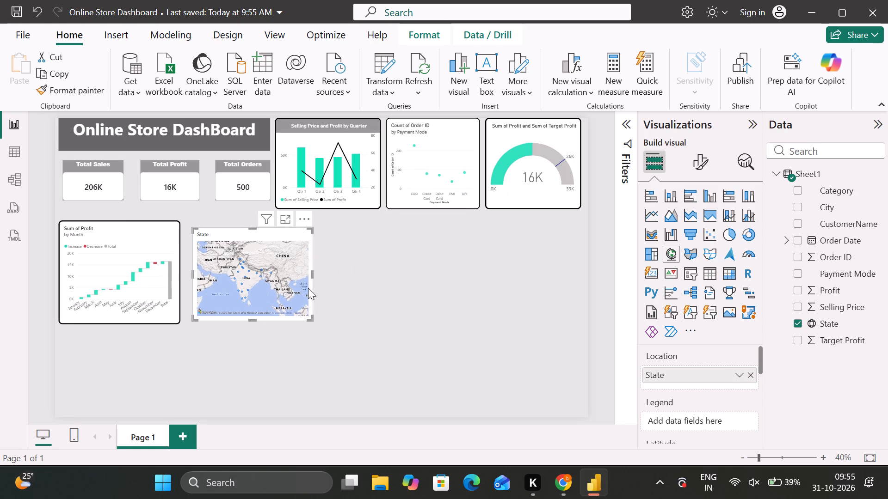
drag(308, 316, 309, 325)
click(272, 292)
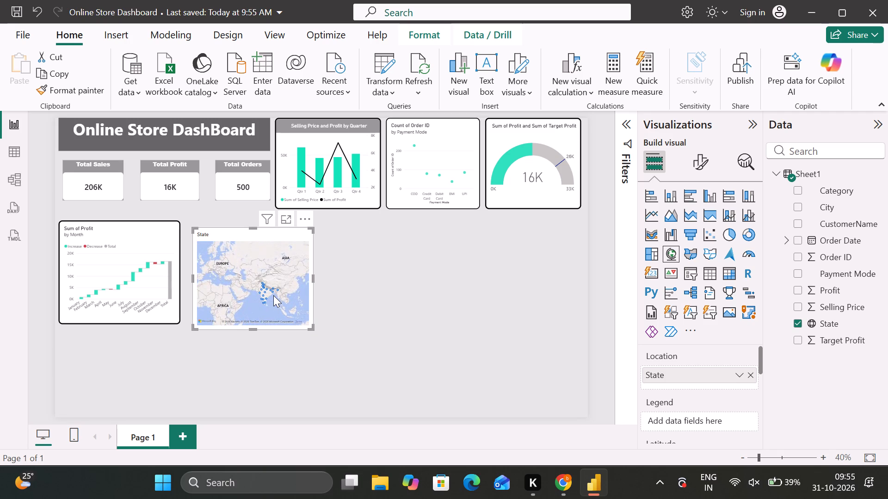
scroll(273, 295, down, 1)
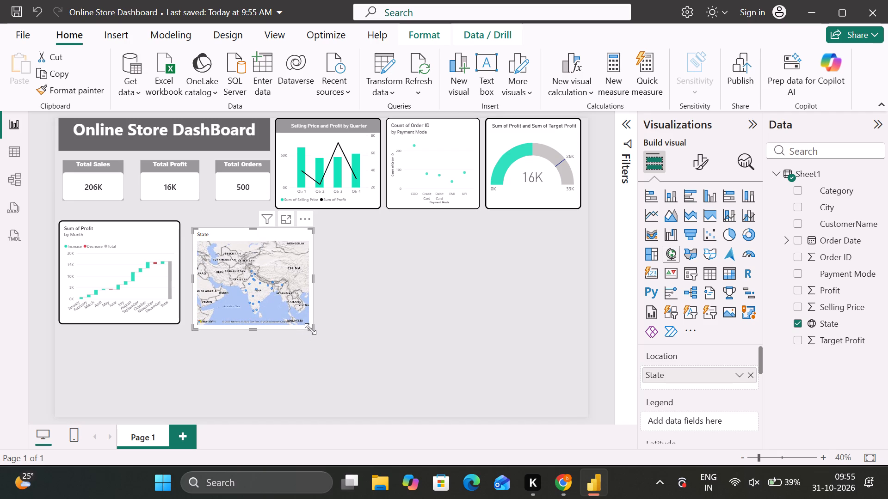
drag(310, 329, 315, 337)
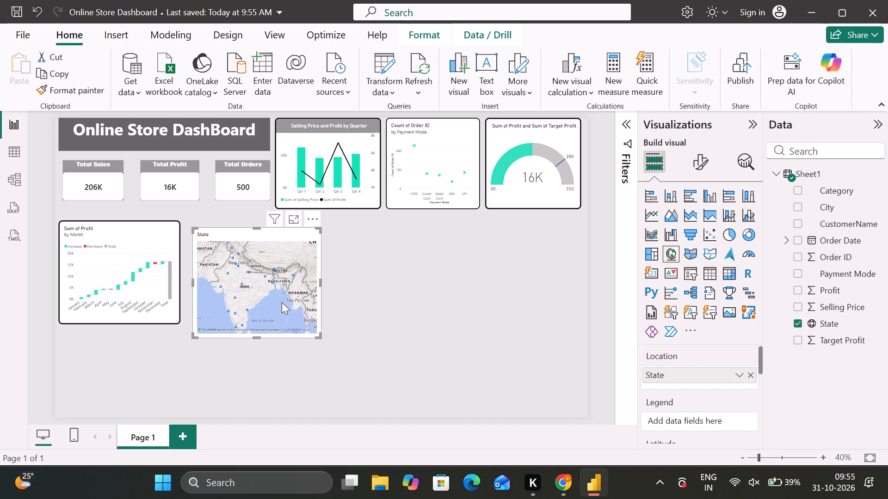
Move the State map up beside the Sum of Profit by Month chart and trim its height to align their bottom edges.
drag(281, 301, 278, 292)
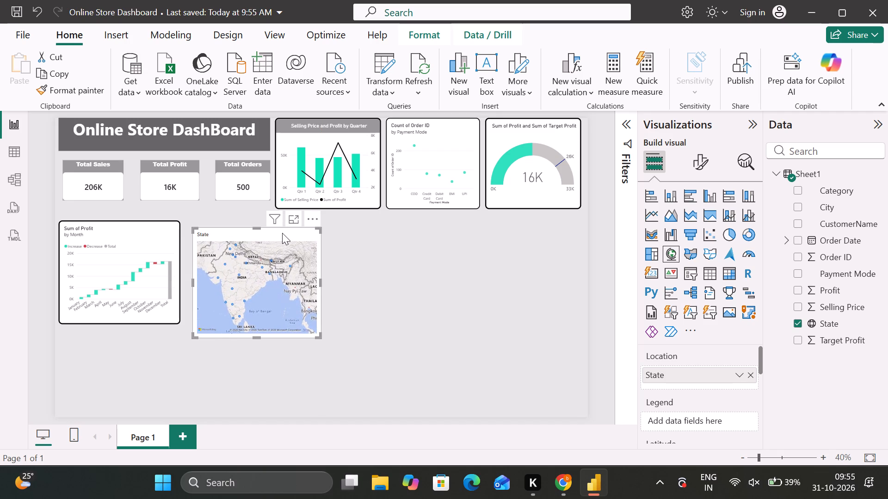
drag(282, 233, 279, 223)
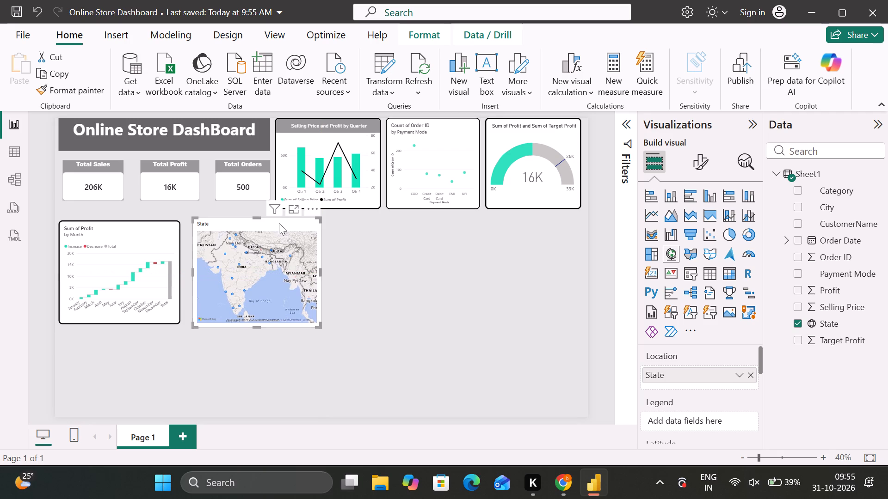
drag(319, 325, 315, 321)
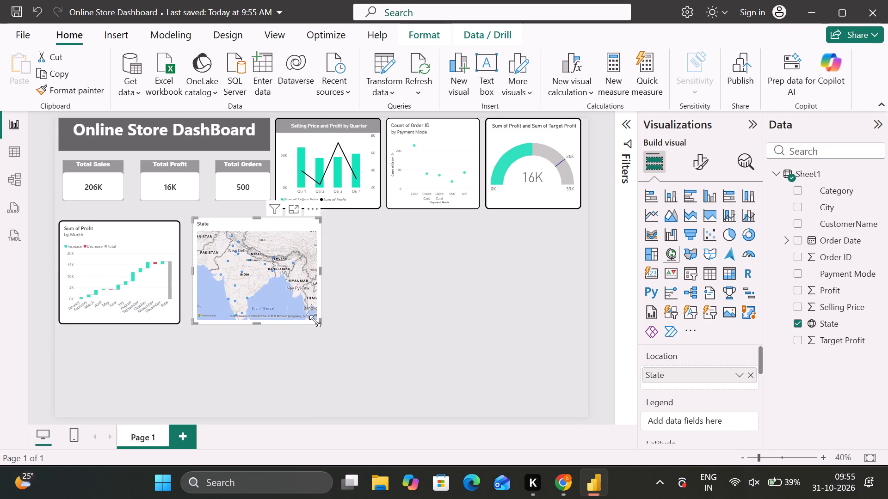
Look through the State map's field wells, including Bubble size and Tooltips.
click(267, 247)
scroll(739, 345, down, 2)
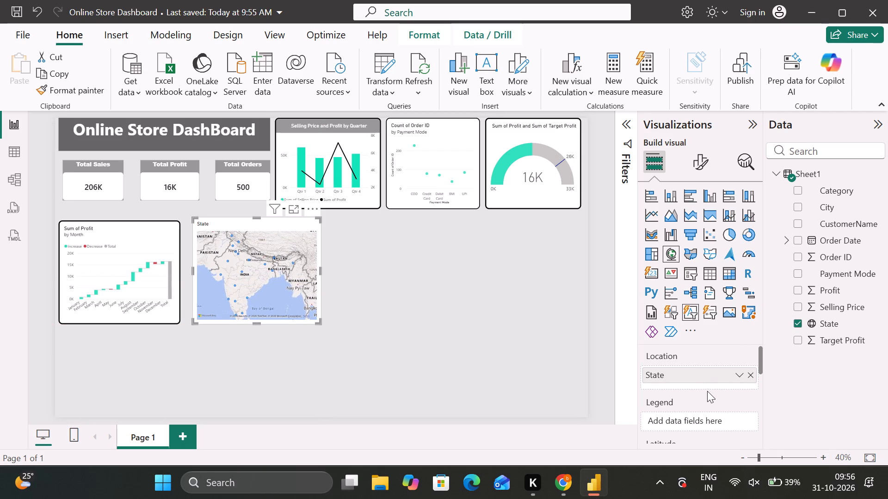
scroll(707, 391, down, 2)
scroll(701, 372, up, 1)
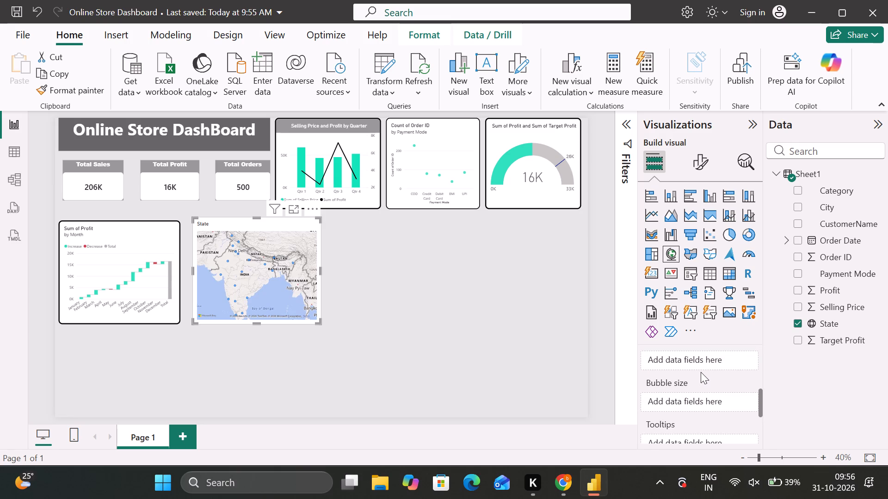
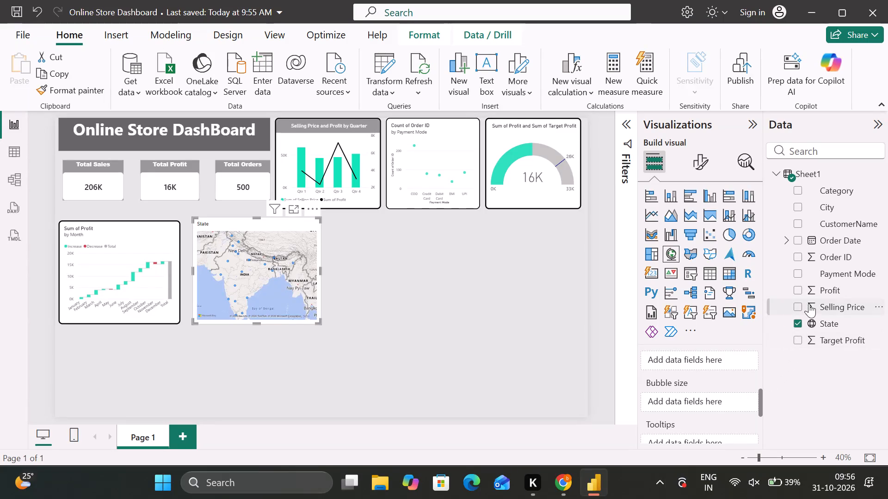
Add Selling Price as the State map's bubble size and save the Online Store Dashboard report.
click(796, 306)
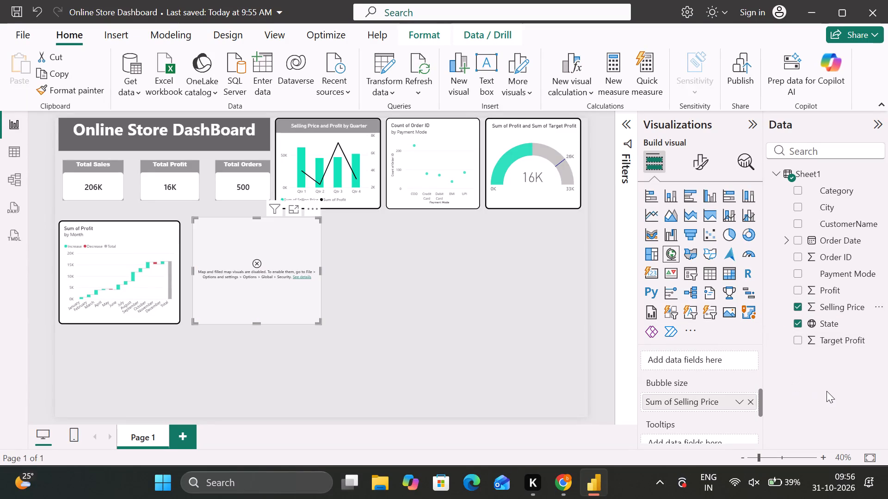
click(487, 335)
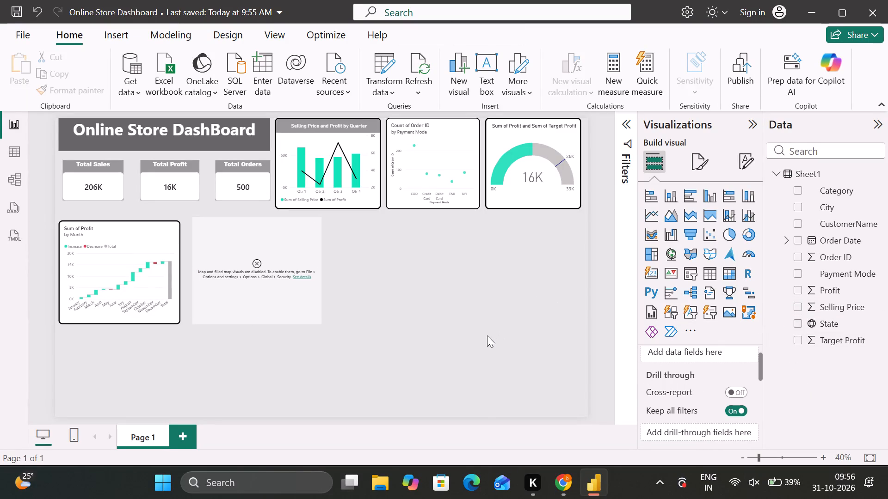
key(ctrl+s)
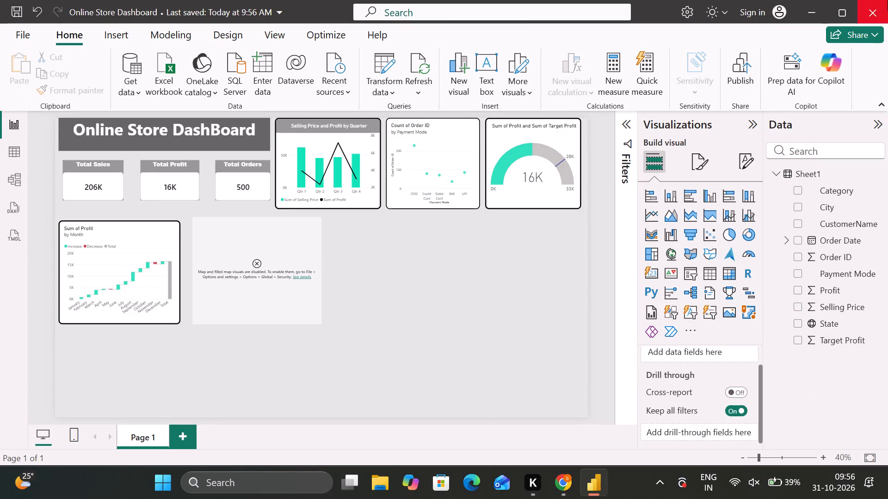
Close the report, restart Power BI Desktop and reopen the Online Store Dashboard from the recent files.
click(887, 0)
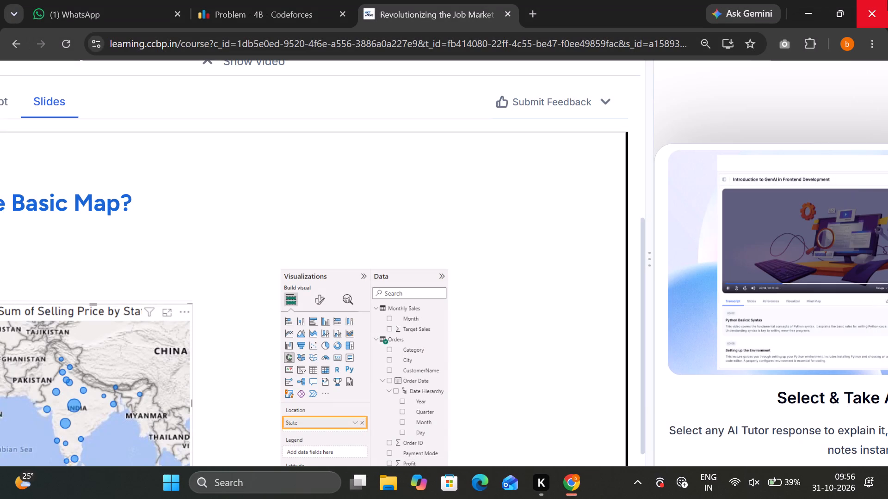
text(po)
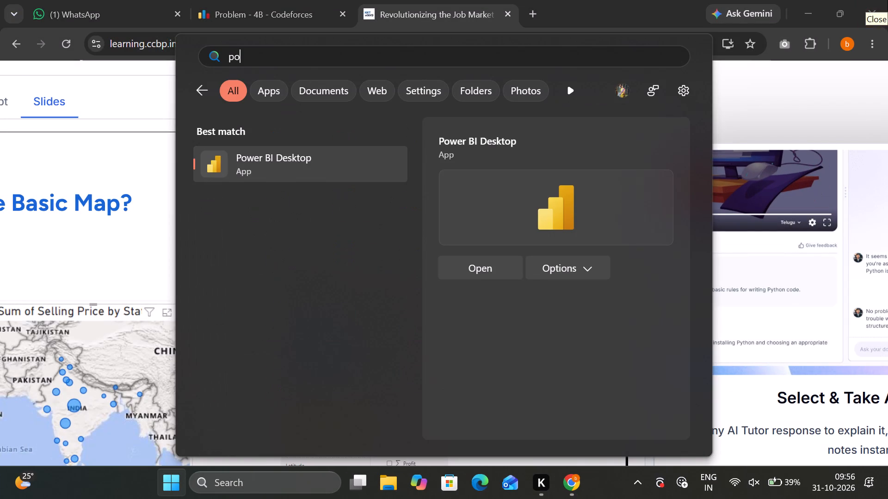
key(Return)
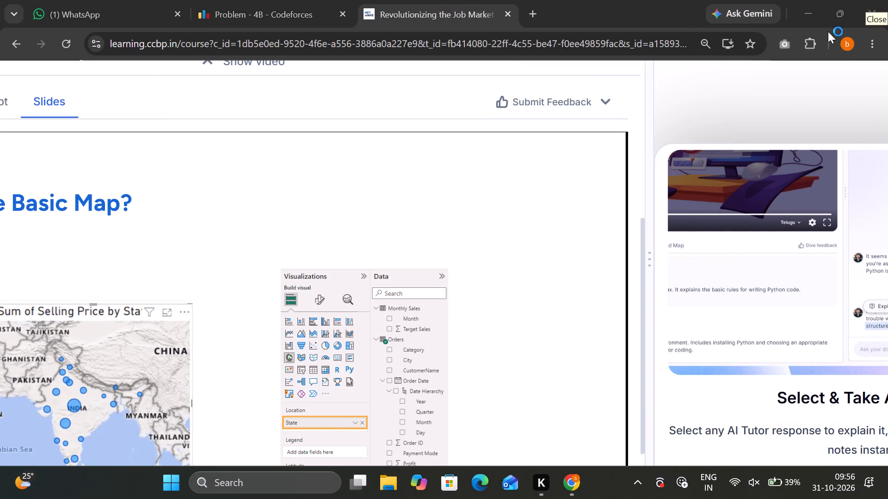
ctrl+scroll(617, 146, down, 2)
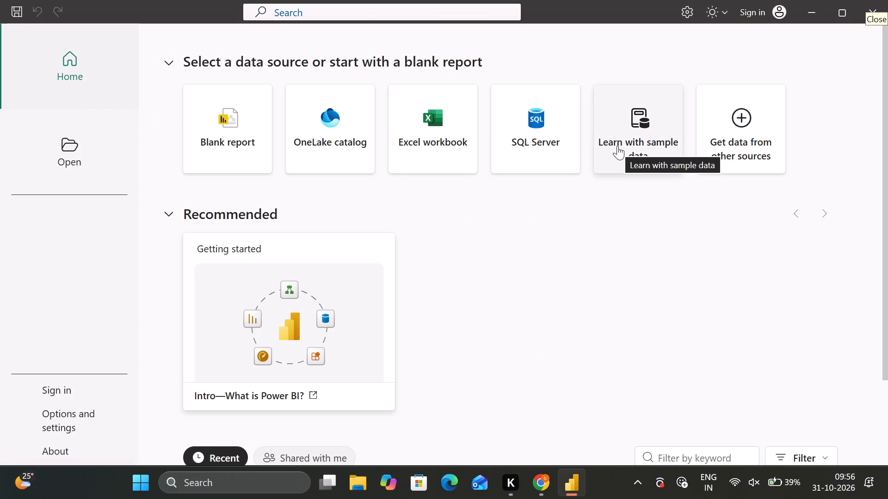
scroll(437, 236, down, 3)
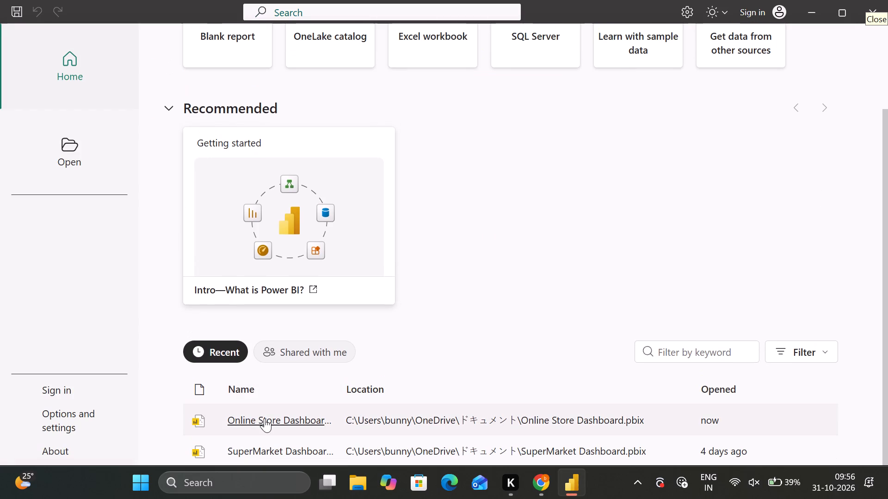
click(265, 420)
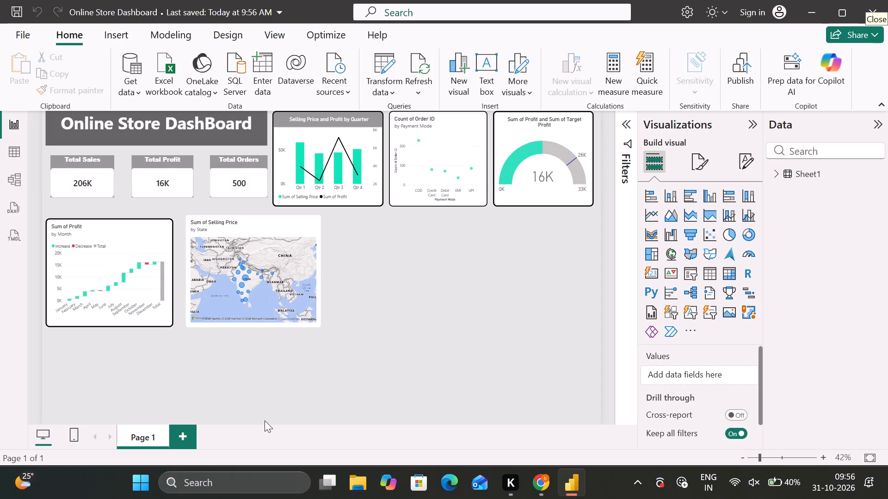
Select the State map and look through its field wells from Location to Tooltips.
scroll(716, 356, down, 2)
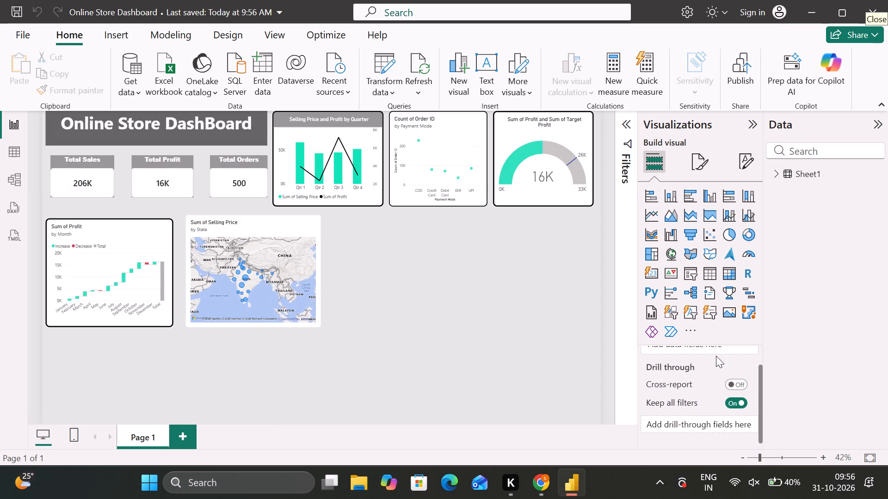
scroll(716, 356, down, 1)
click(257, 283)
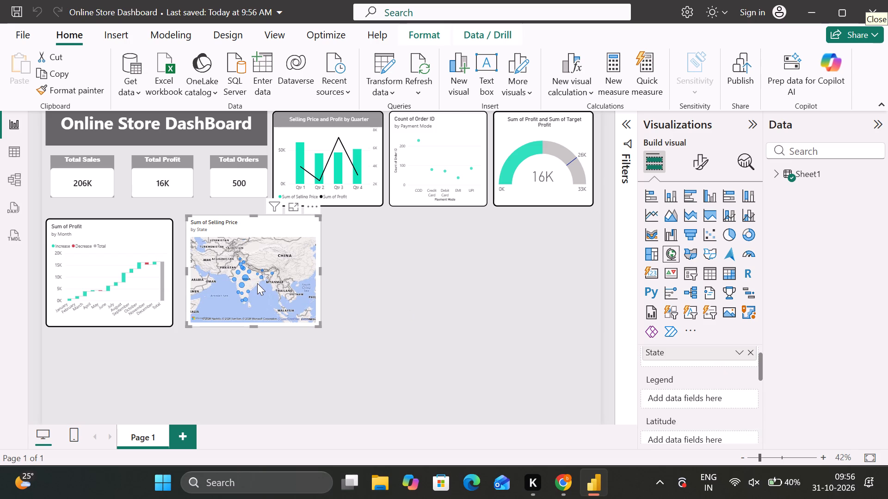
scroll(656, 350, down, 2)
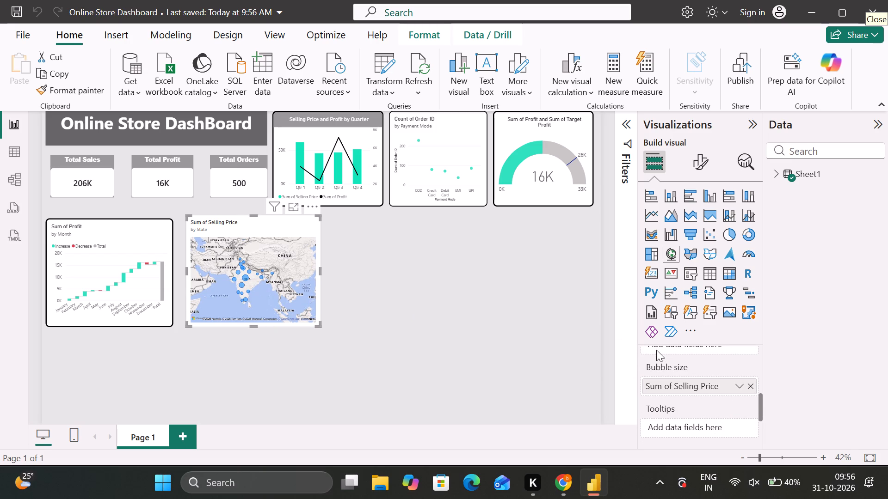
scroll(656, 350, up, 1)
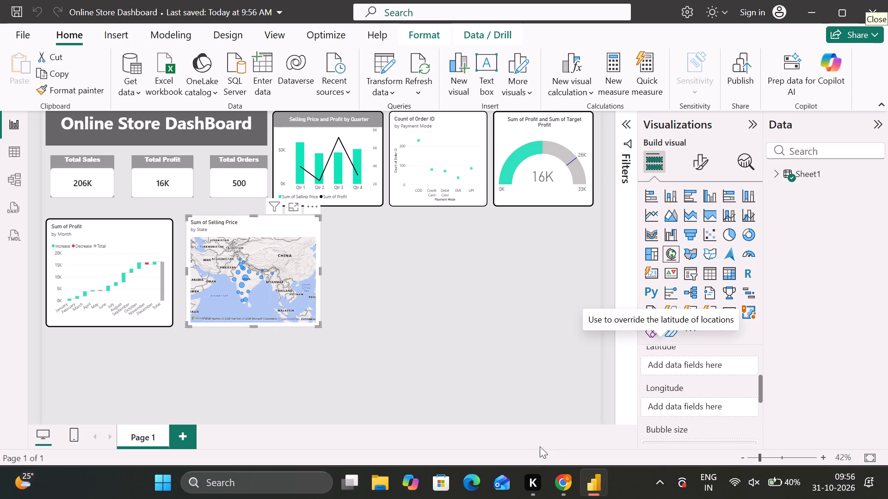
Switch to the Adding Maps lecture in Chrome and review the slides on the basic map, latitude and longitude, and tooltips.
click(572, 485)
scroll(522, 370, down, 1)
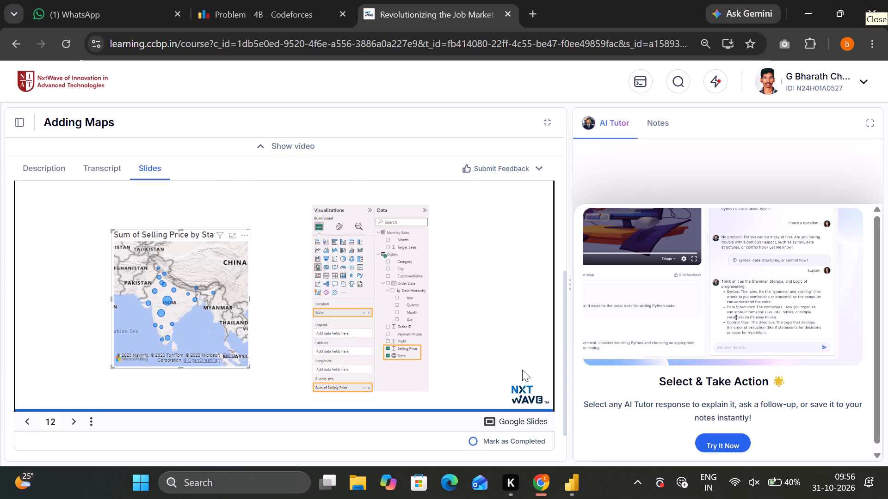
scroll(522, 370, down, 1)
click(524, 350)
key(Right)
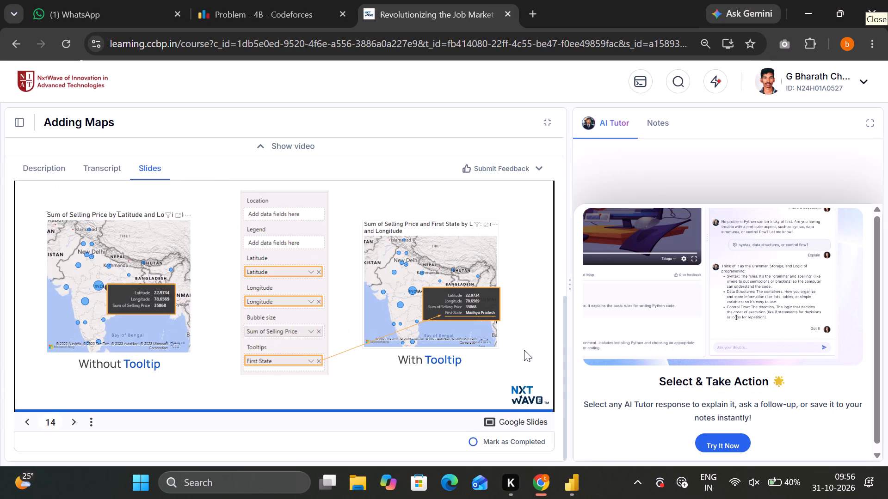
key(Right)
key(Left)
key(Left)
key(Left)
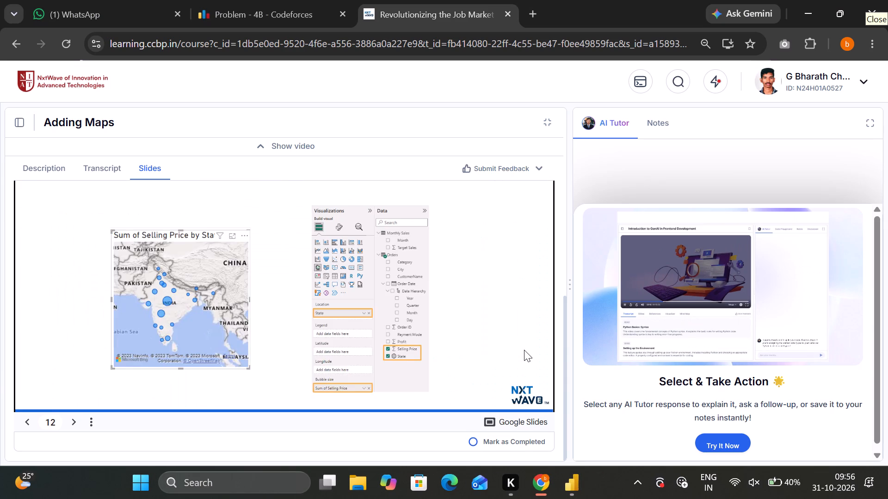
key(Left)
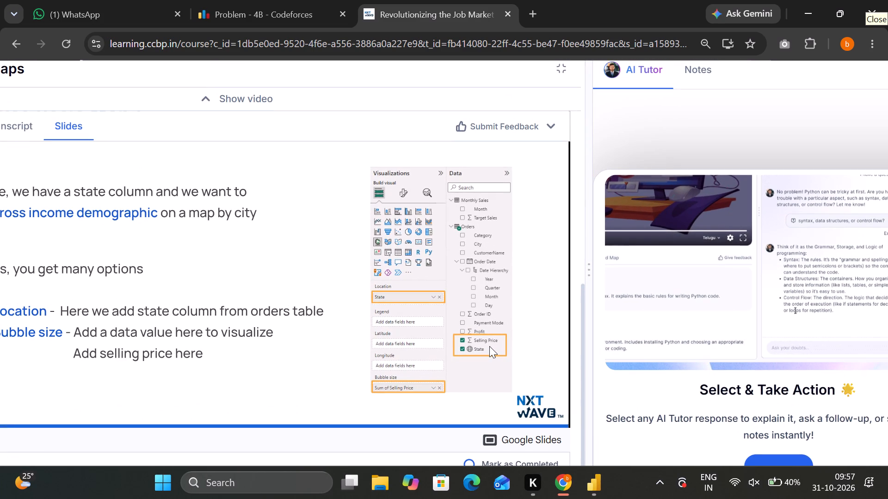
Compare the map's fields in Power BI with the lecture slides on the State map and the latitude and longitude map.
click(593, 485)
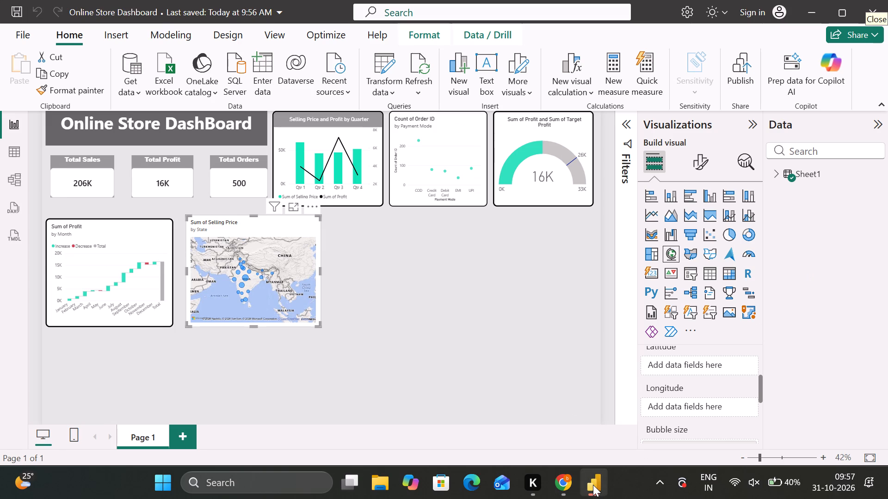
click(288, 272)
click(776, 178)
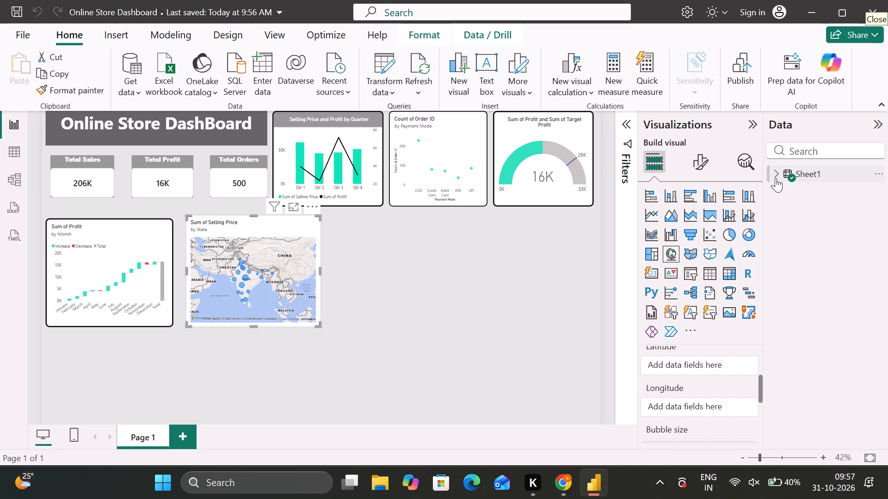
scroll(691, 414, down, 1)
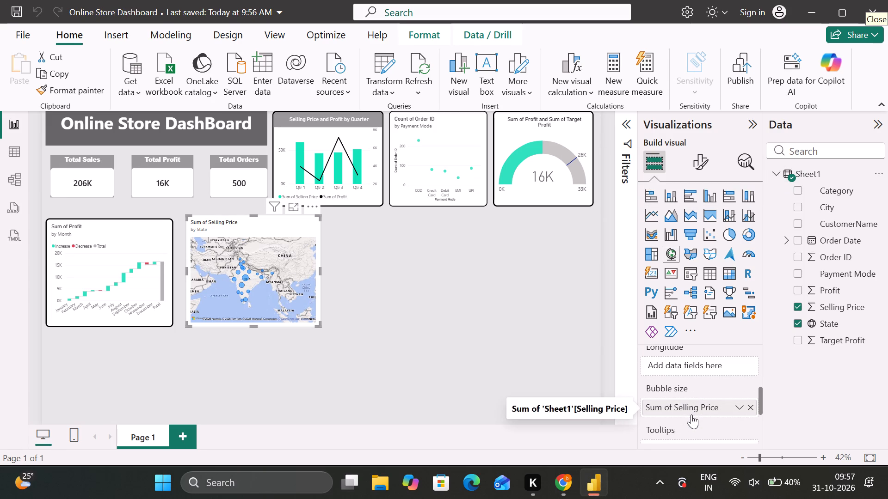
click(562, 476)
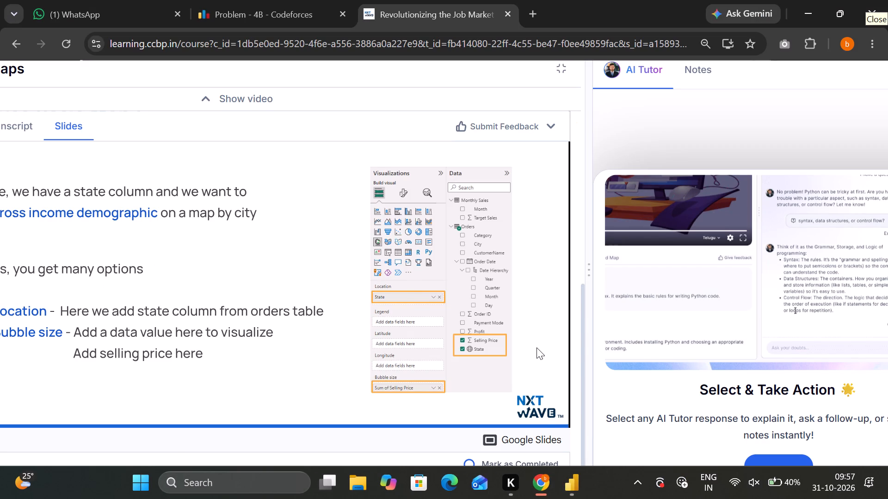
key(Right)
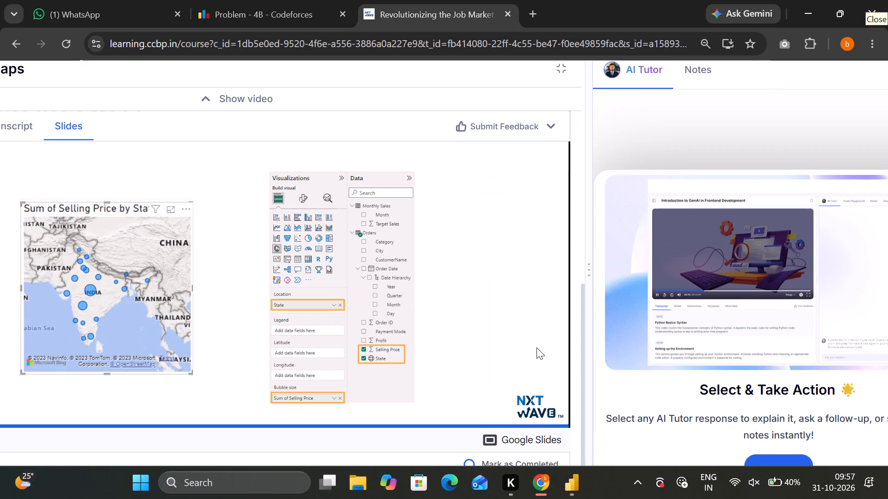
key(Right)
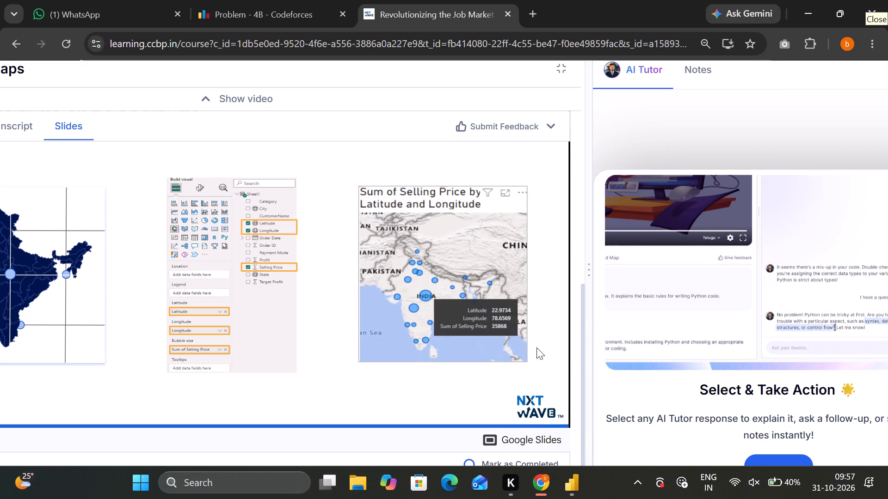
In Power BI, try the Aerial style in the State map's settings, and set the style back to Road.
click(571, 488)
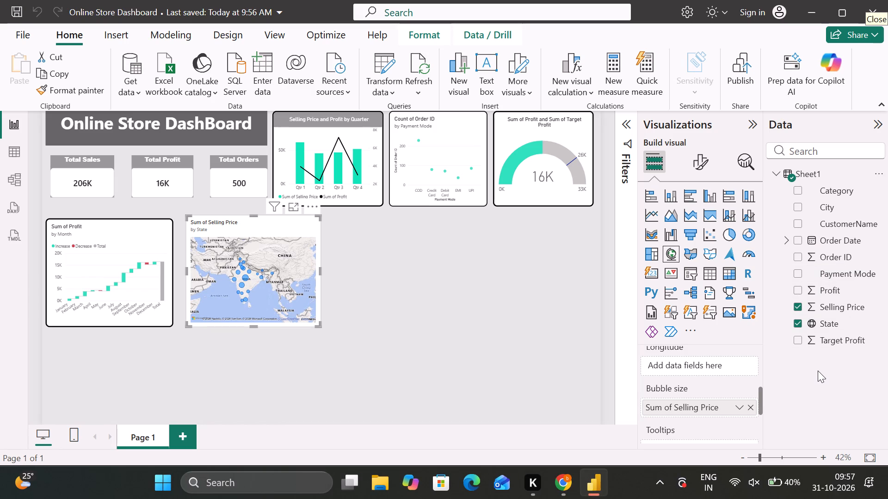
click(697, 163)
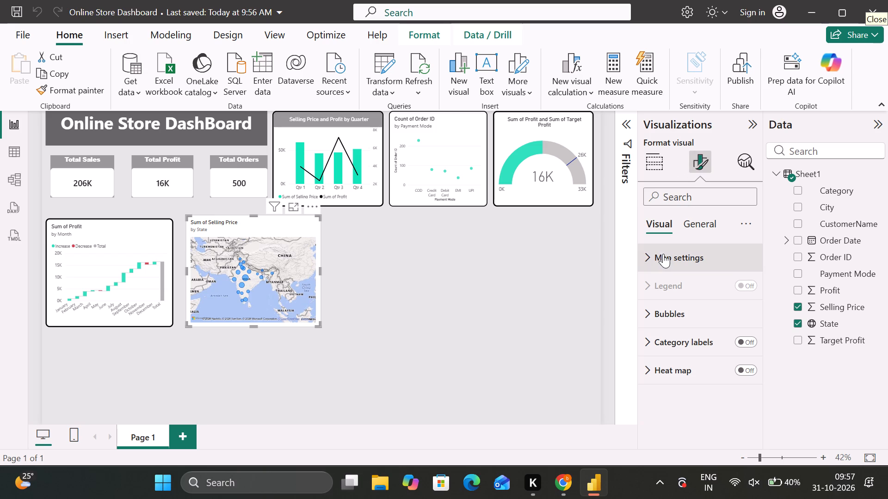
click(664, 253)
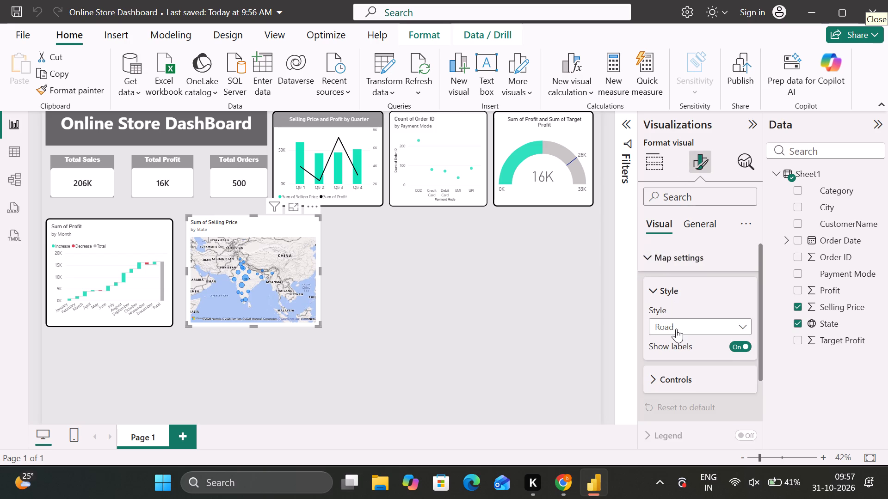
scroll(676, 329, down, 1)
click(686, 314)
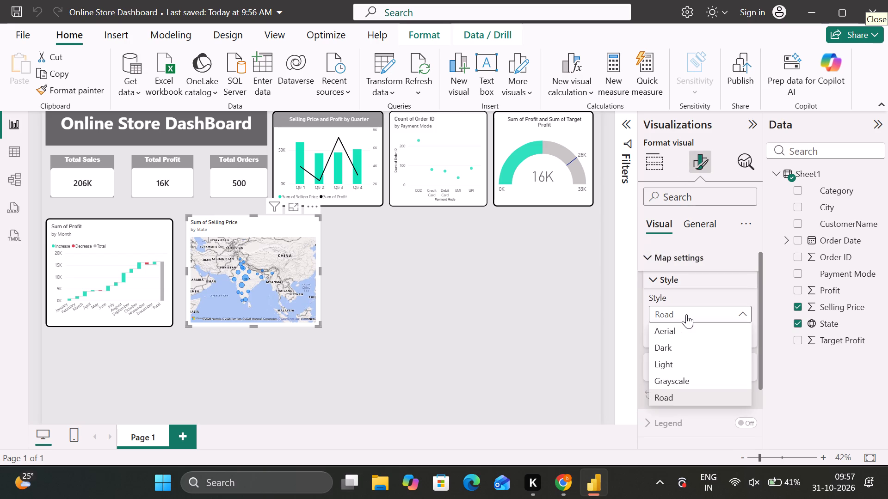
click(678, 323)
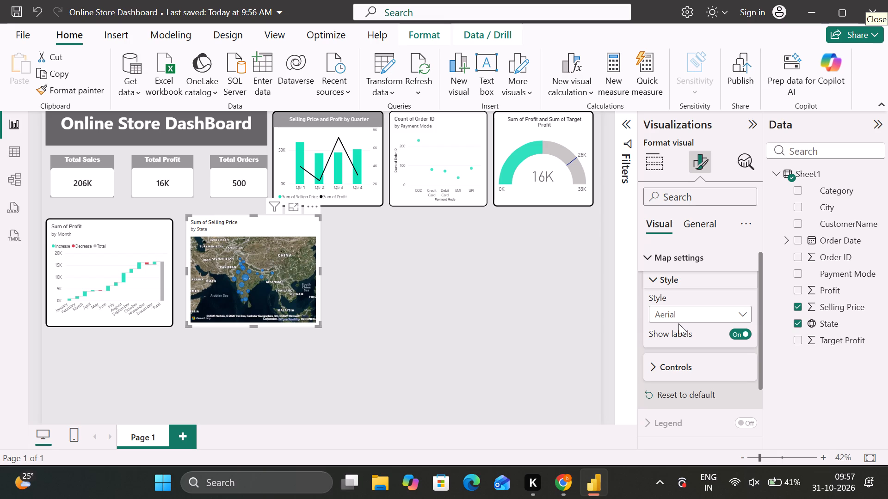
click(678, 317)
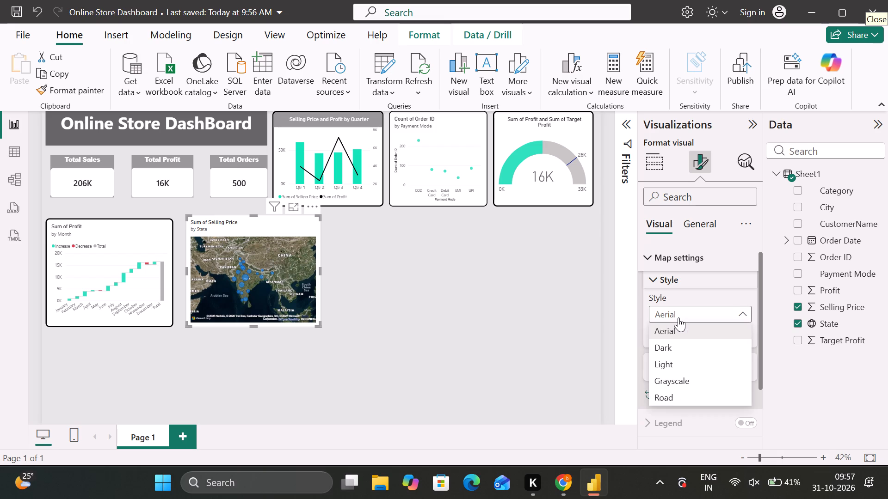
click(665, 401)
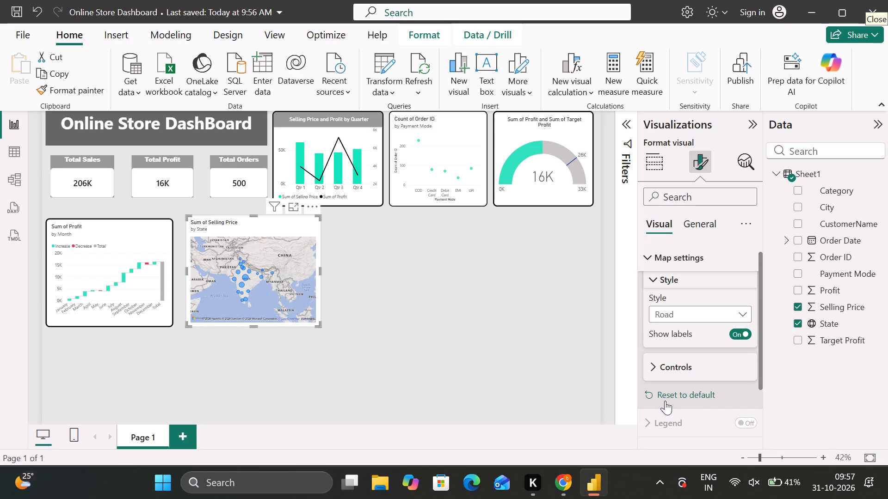
Examine the map's Controls settings, including Auto zoom, Zoom buttons, Lasso button and Geocoding culture.
click(663, 278)
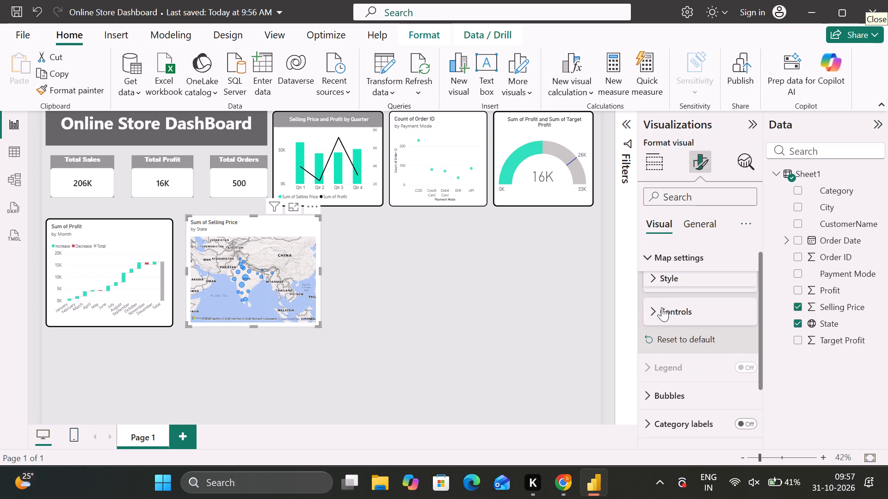
click(662, 307)
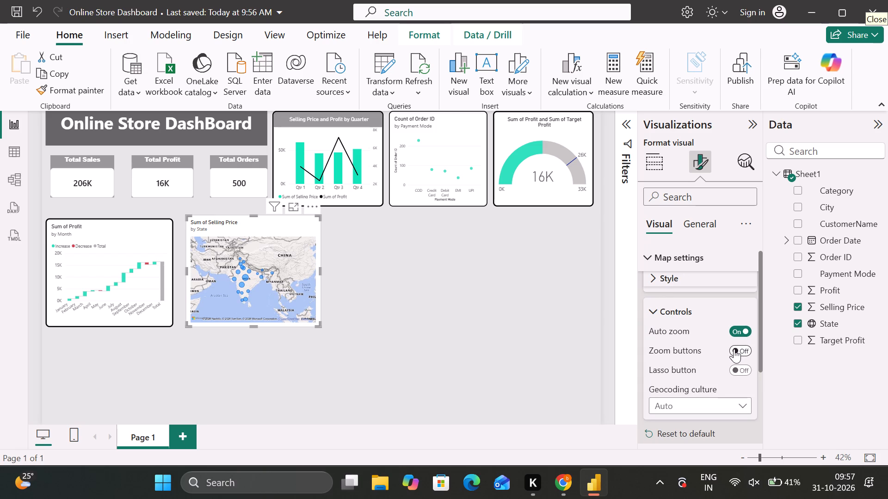
click(692, 410)
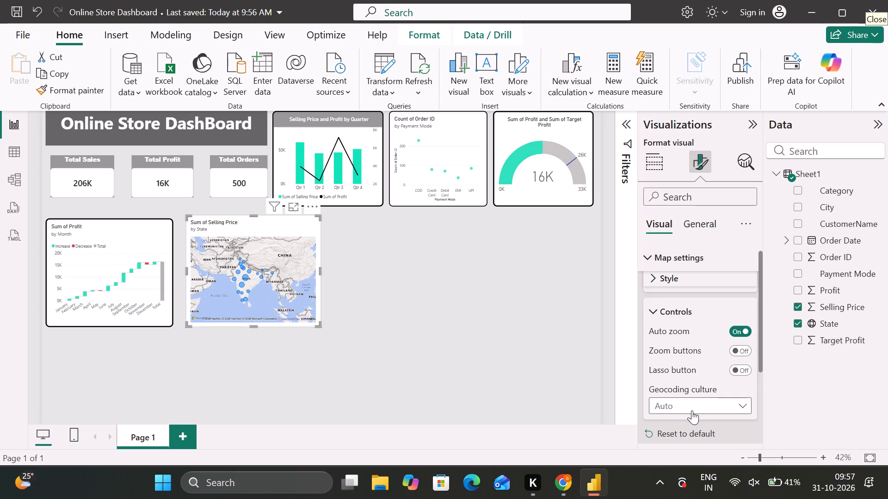
click(692, 410)
click(668, 313)
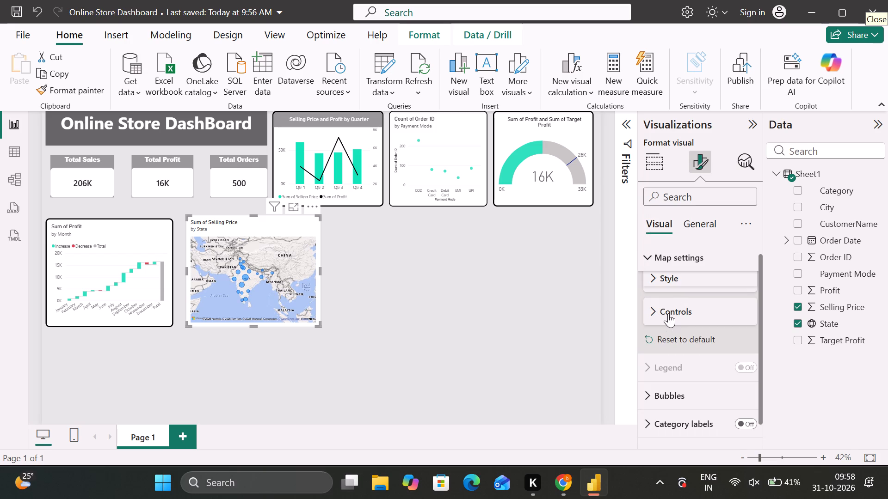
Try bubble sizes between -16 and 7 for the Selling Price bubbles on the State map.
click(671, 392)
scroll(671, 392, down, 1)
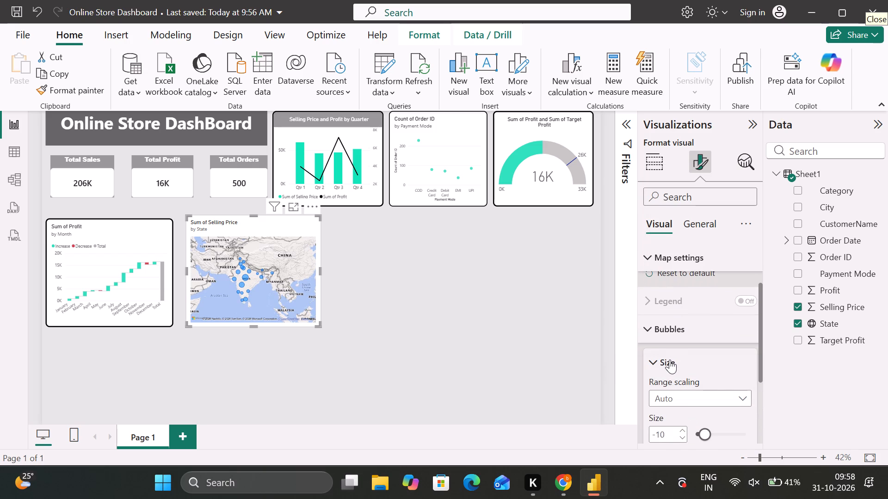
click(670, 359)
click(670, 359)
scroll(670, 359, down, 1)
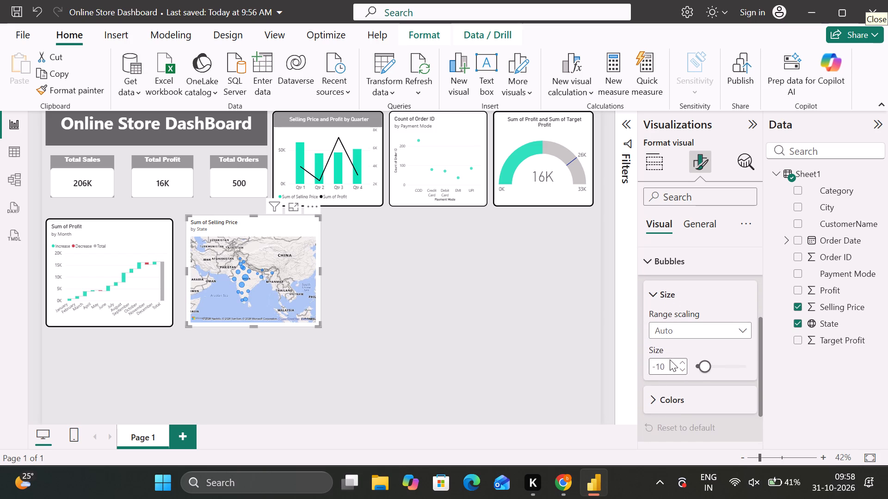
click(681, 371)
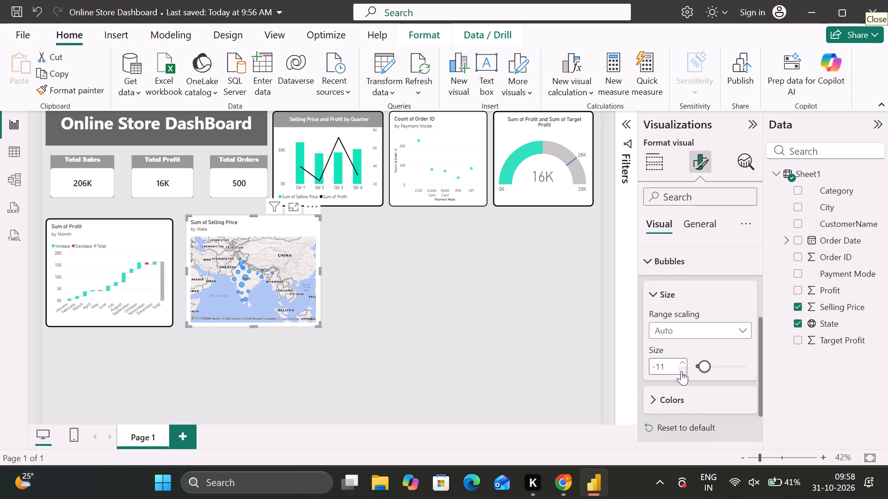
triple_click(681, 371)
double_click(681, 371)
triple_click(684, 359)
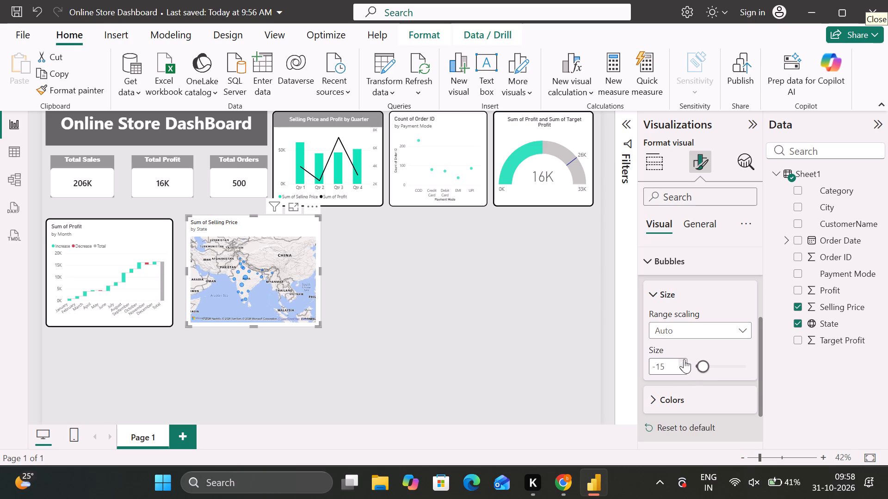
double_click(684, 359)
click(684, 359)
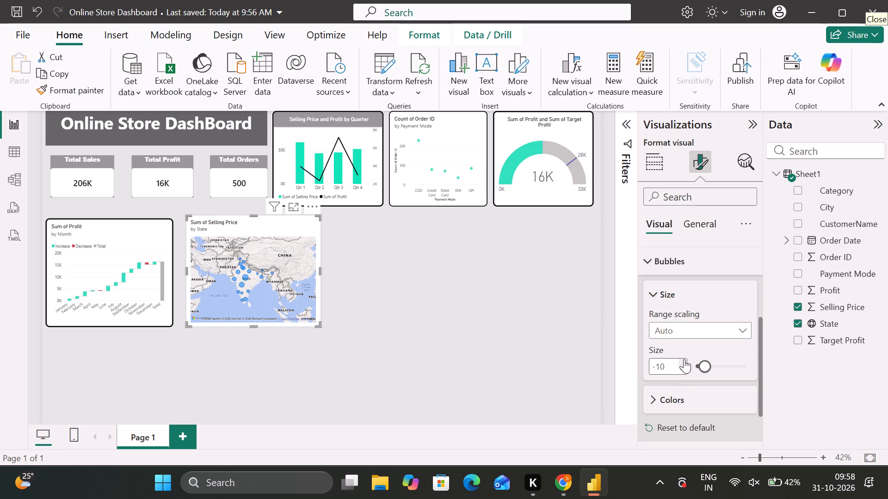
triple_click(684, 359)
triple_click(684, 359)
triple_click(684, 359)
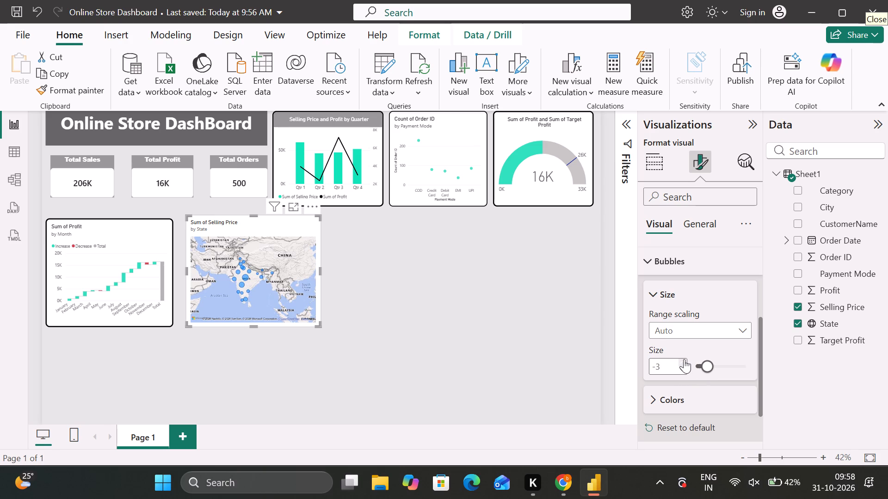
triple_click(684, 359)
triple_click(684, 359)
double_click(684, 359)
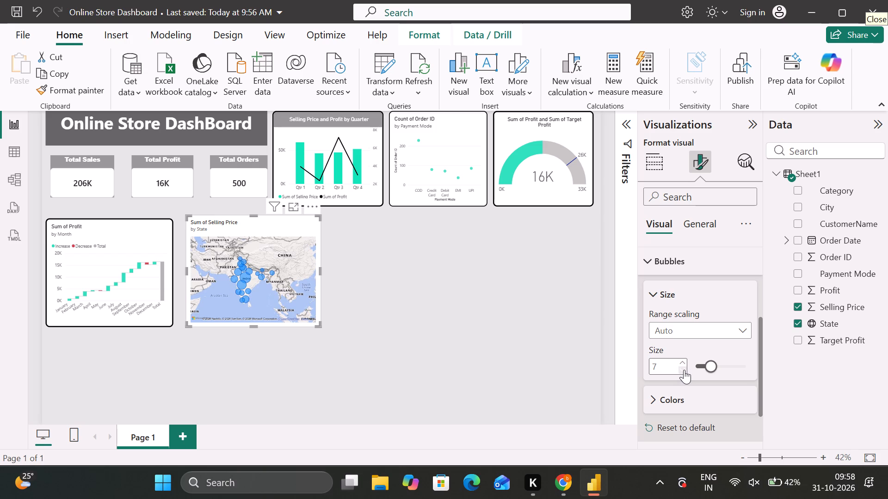
Set the size of the State map's bubbles to -12.
triple_click(684, 370)
triple_click(684, 370)
triple_click(684, 370)
click(684, 370)
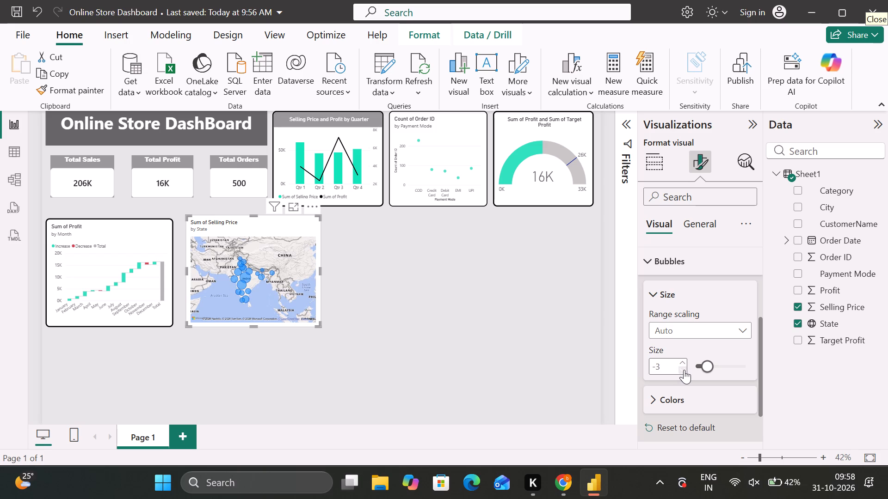
triple_click(684, 370)
triple_click(684, 370)
double_click(684, 370)
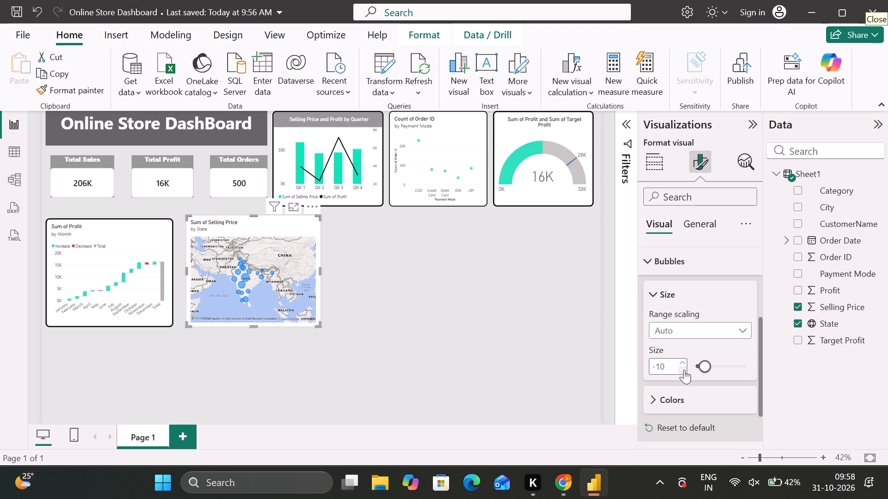
click(684, 370)
click(684, 370)
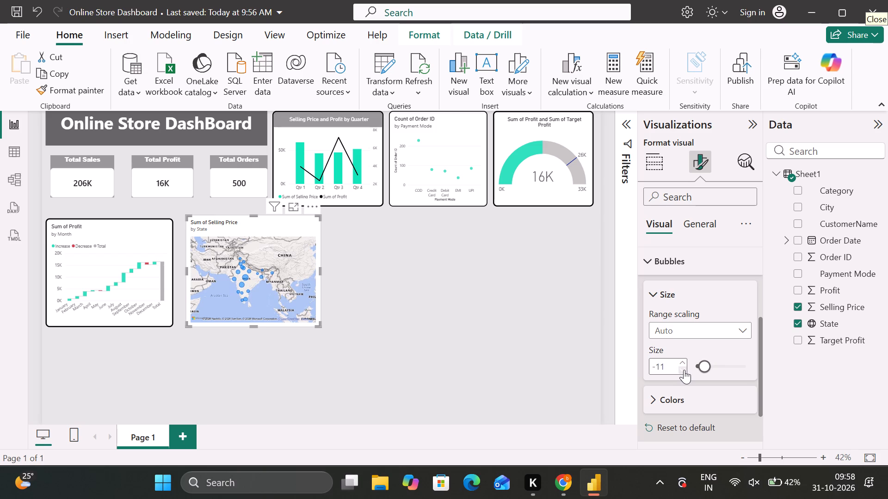
Set the default colour of the map's bubbles to the custom turquoise #27ECC1, similar to the other charts.
click(675, 399)
scroll(675, 399, down, 1)
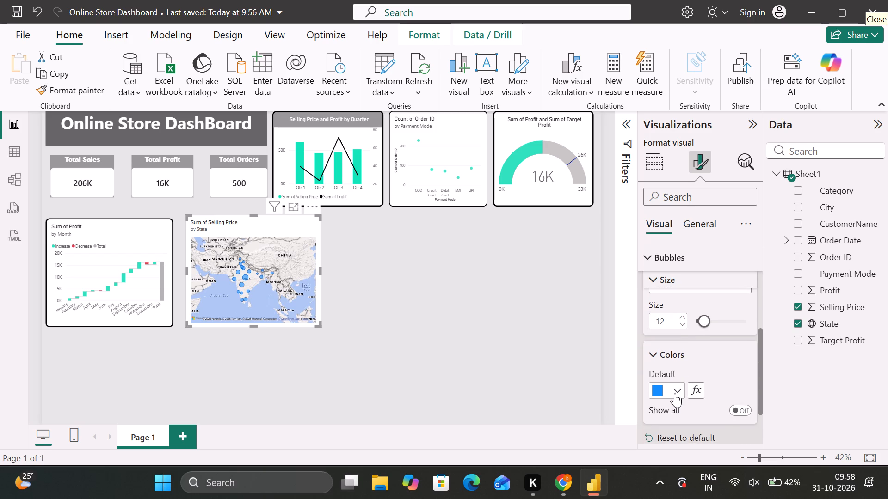
click(675, 393)
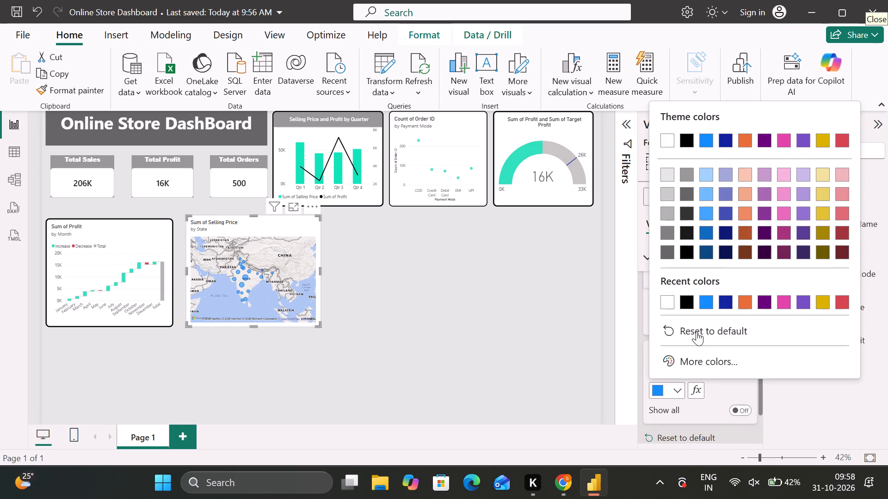
click(686, 361)
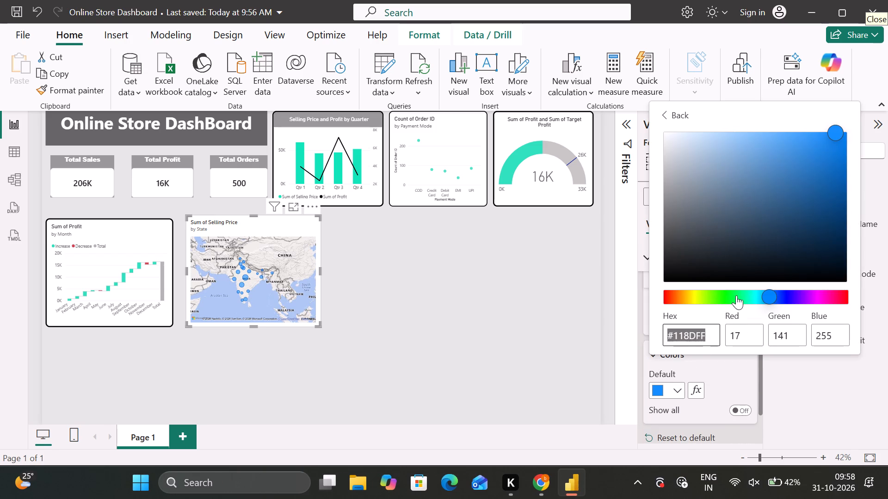
click(748, 299)
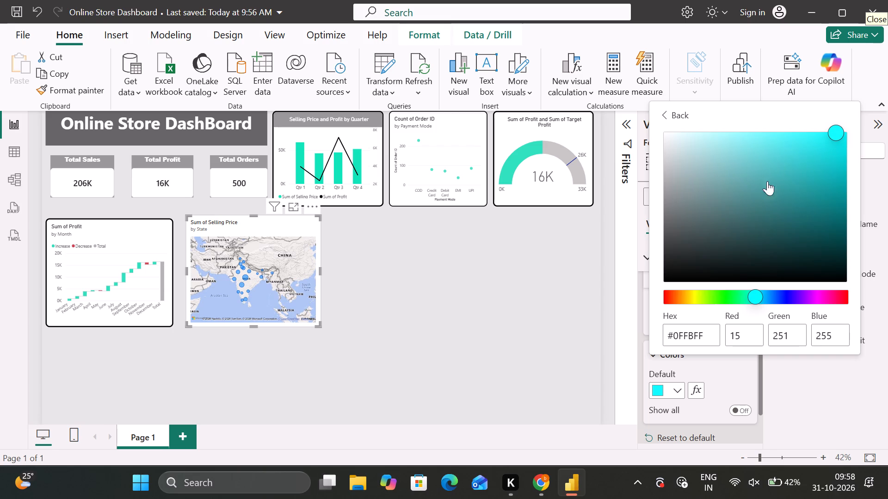
click(740, 296)
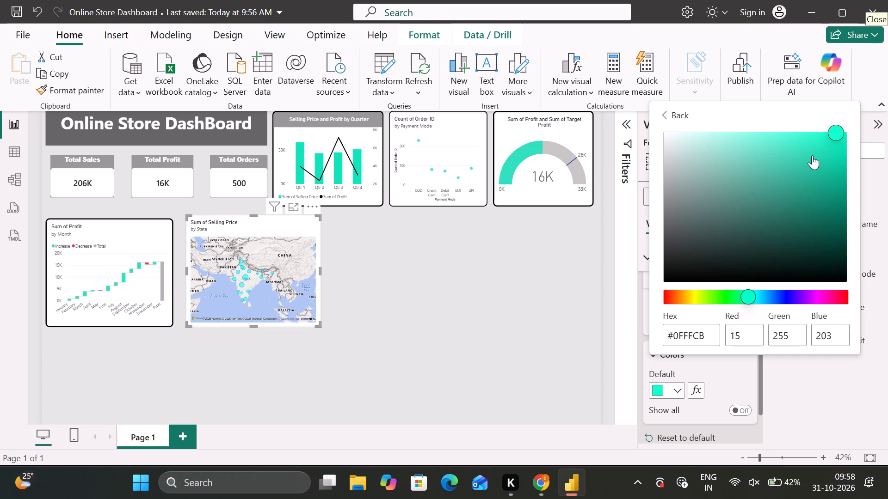
click(816, 143)
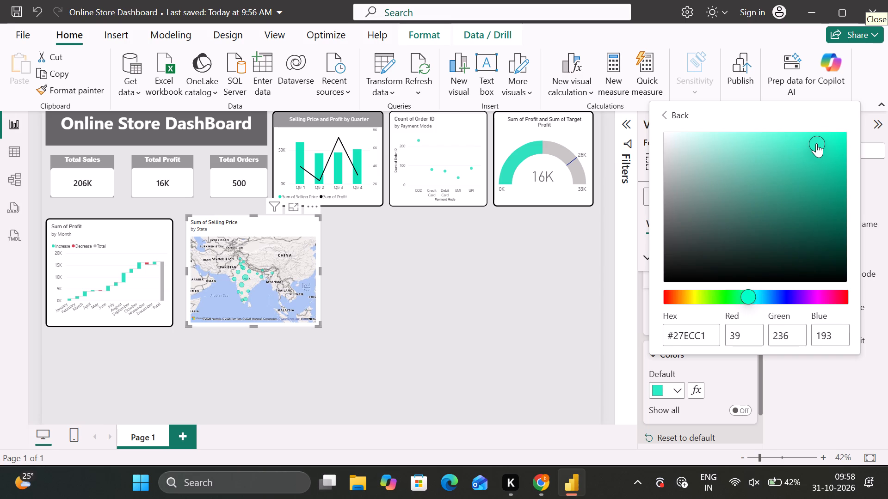
click(771, 387)
Examine the map's remaining visual settings, including Category labels and Heat map, collapsing the Colors and Bubbles groups.
scroll(704, 386, down, 1)
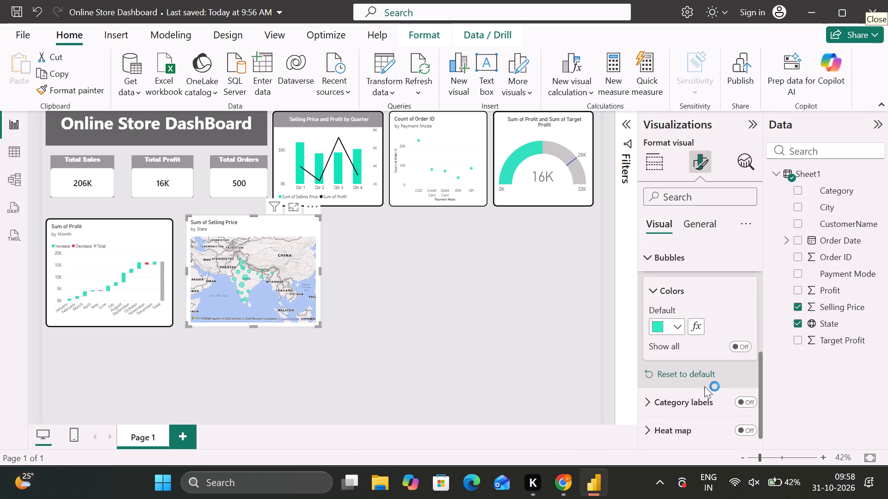
scroll(704, 386, down, 1)
scroll(643, 400, down, 1)
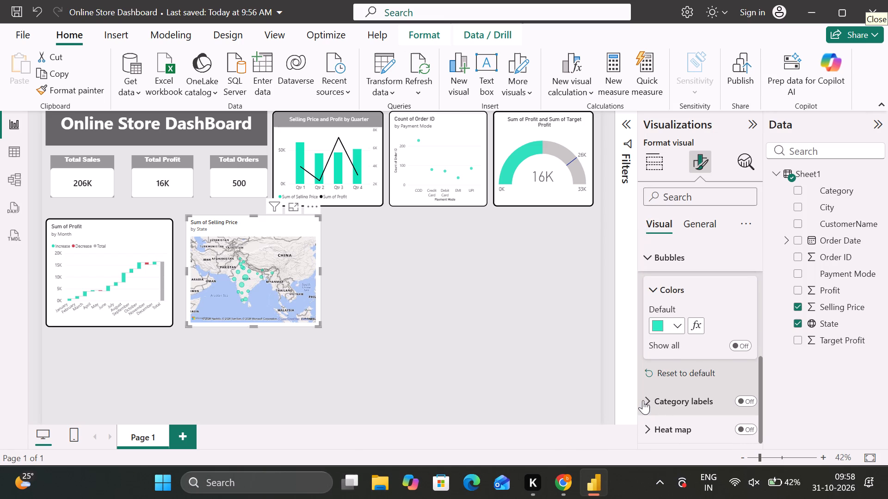
scroll(643, 400, down, 1)
scroll(643, 400, up, 1)
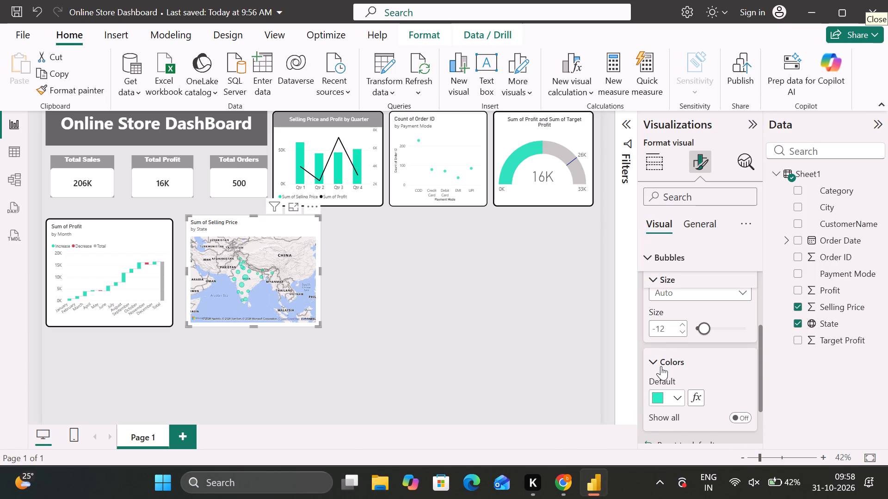
click(661, 366)
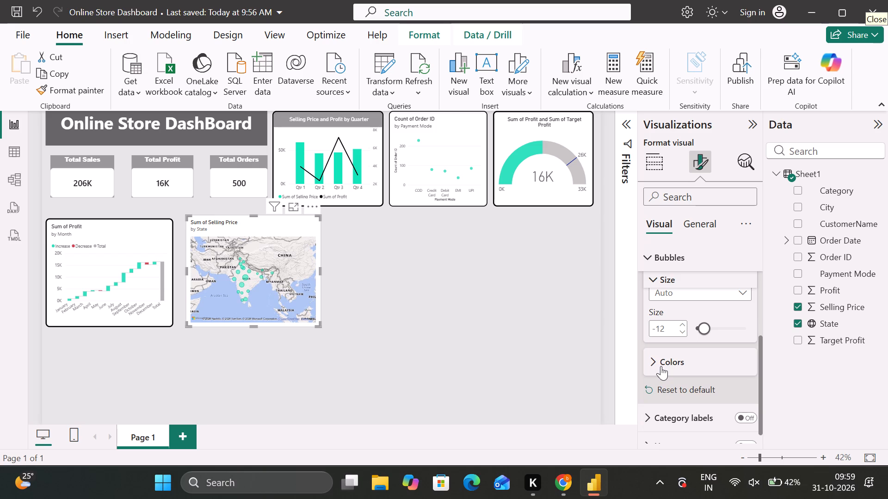
scroll(661, 366, up, 2)
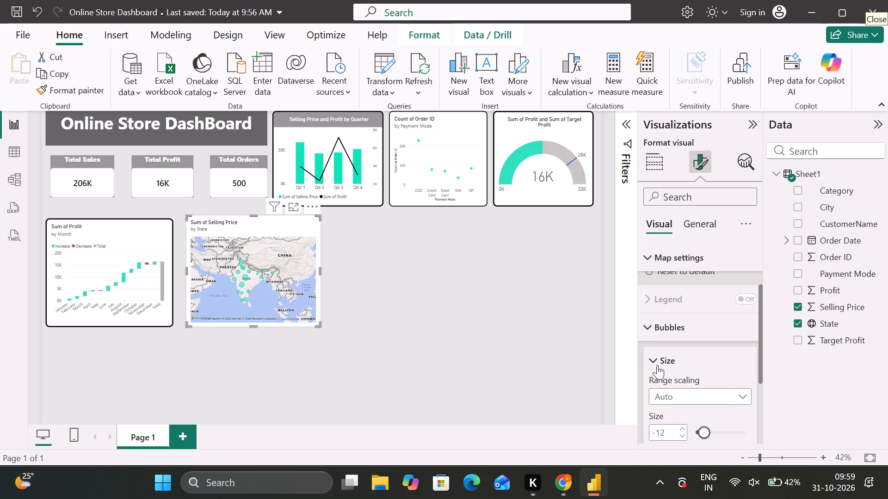
click(660, 329)
scroll(660, 329, down, 1)
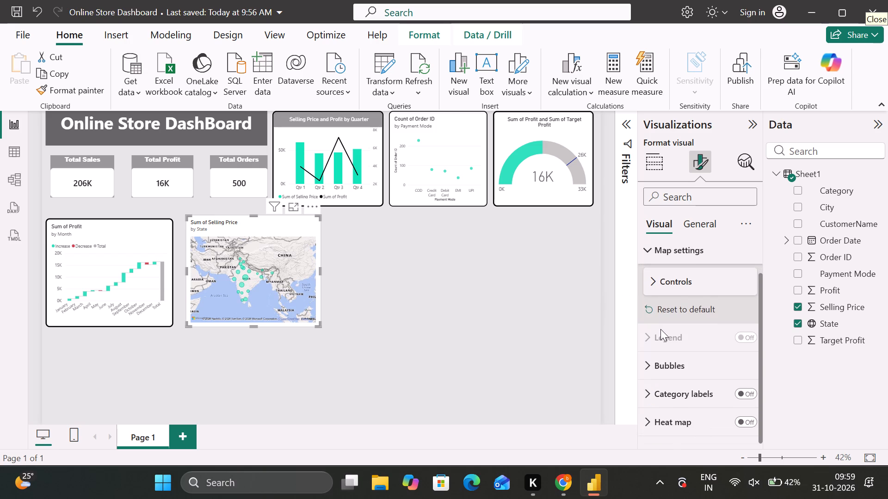
scroll(660, 329, down, 1)
scroll(660, 329, up, 1)
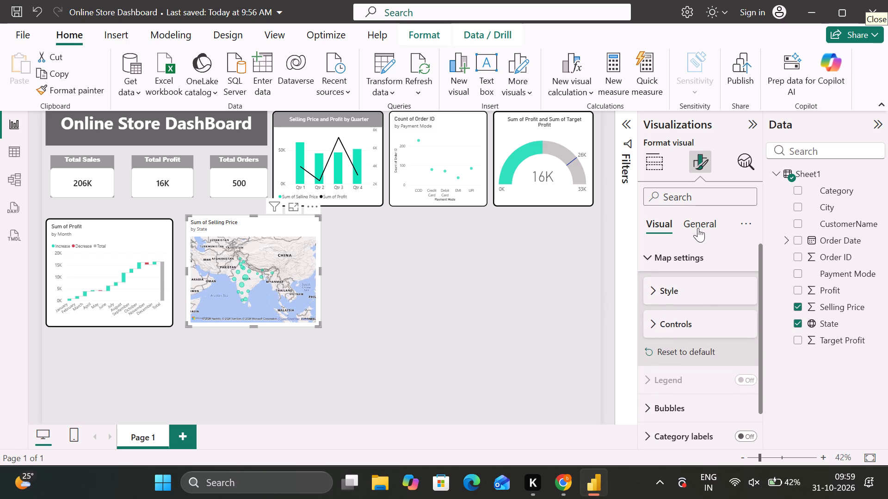
Give the map's visual border a black colour, 10 px rounded corners and a 4 px width.
click(698, 228)
click(681, 307)
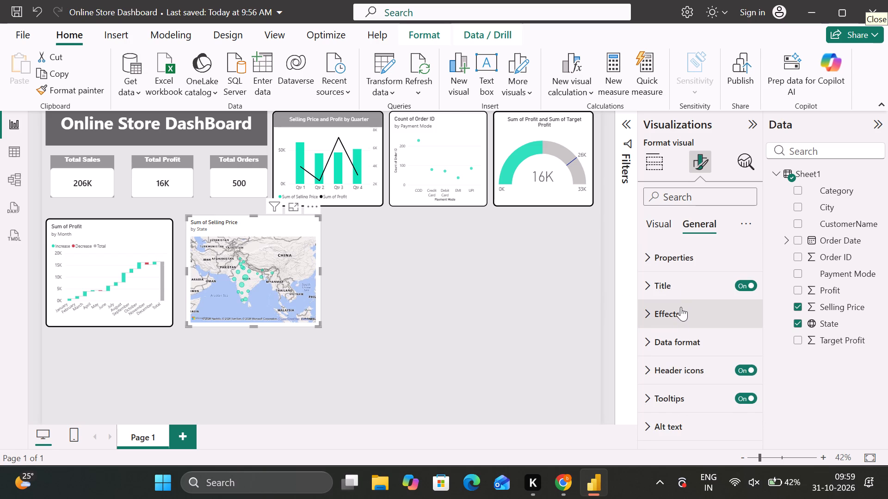
scroll(682, 346, down, 1)
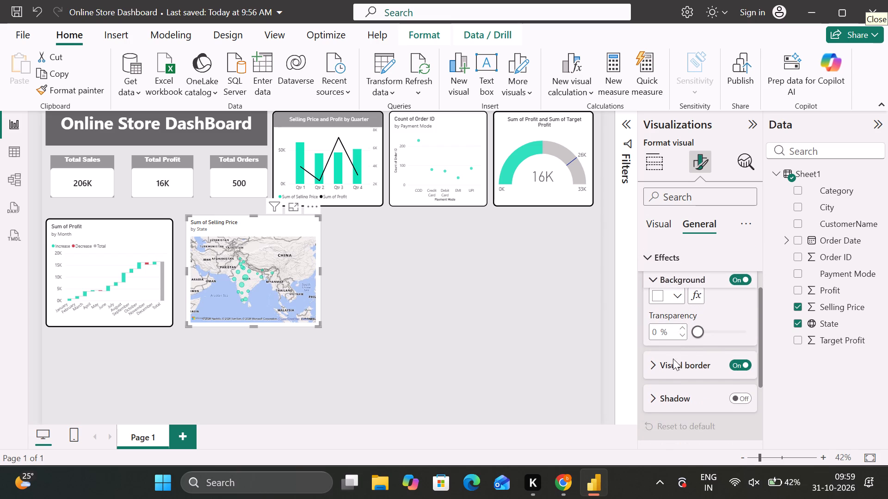
click(668, 365)
scroll(668, 365, down, 1)
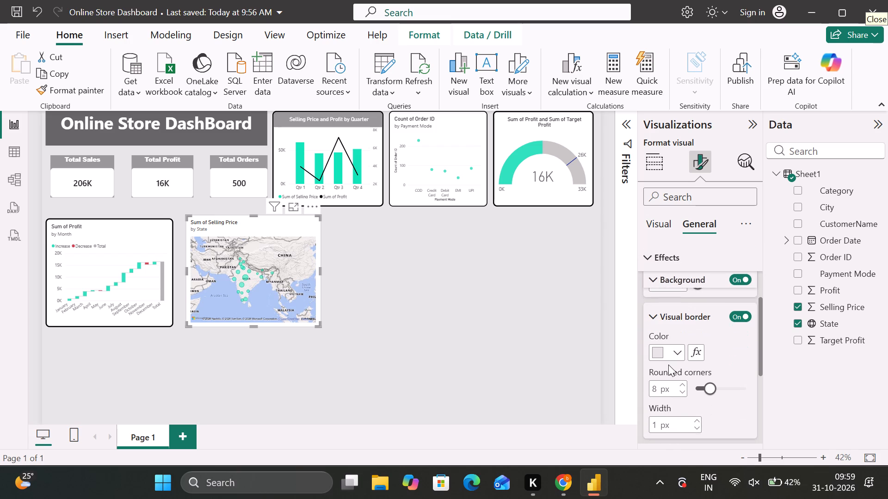
click(682, 351)
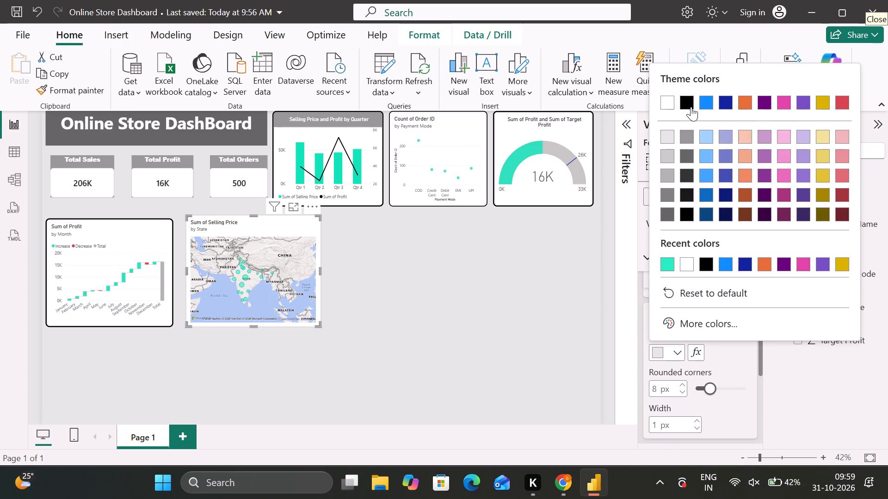
click(685, 104)
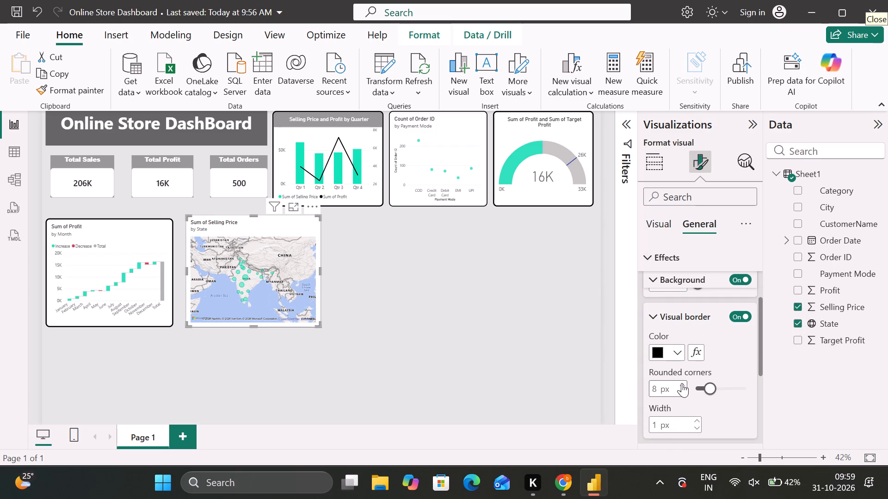
click(681, 383)
click(681, 383)
triple_click(695, 420)
click(695, 420)
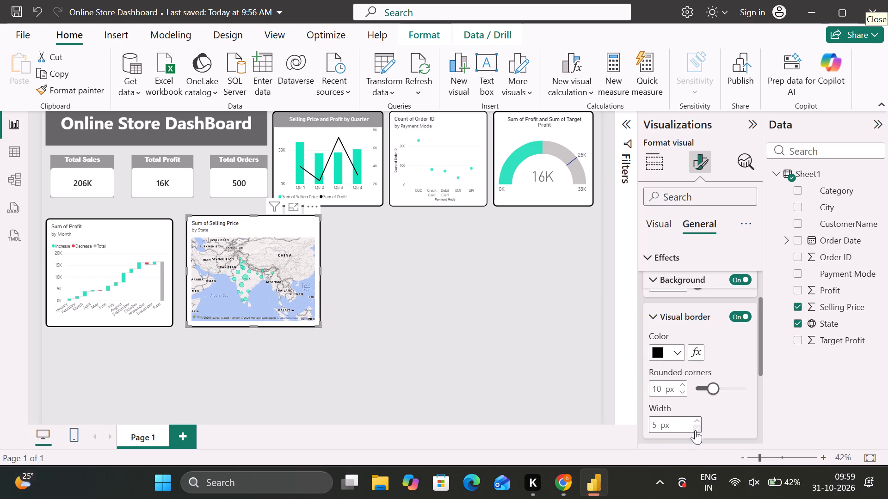
click(697, 428)
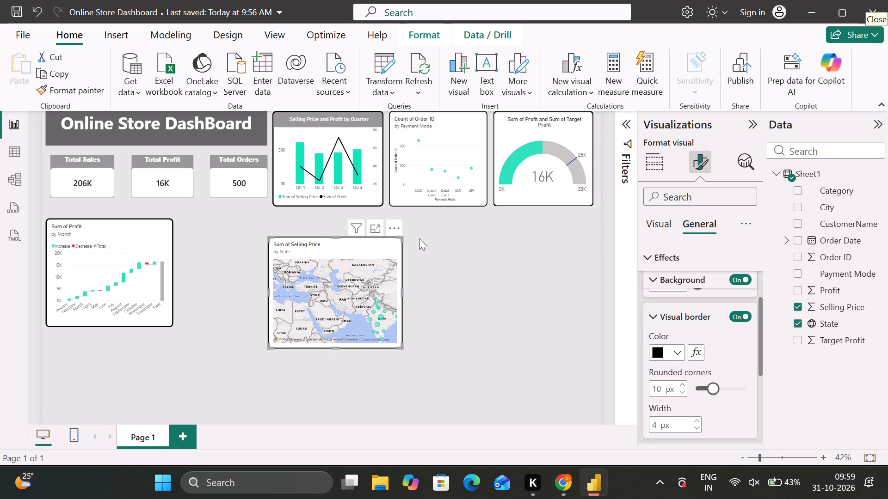
Move the map beneath the gauge chart, aligned with its right edge, and widen it to the left edge of the Payment Mode chart.
drag(334, 243, 467, 210)
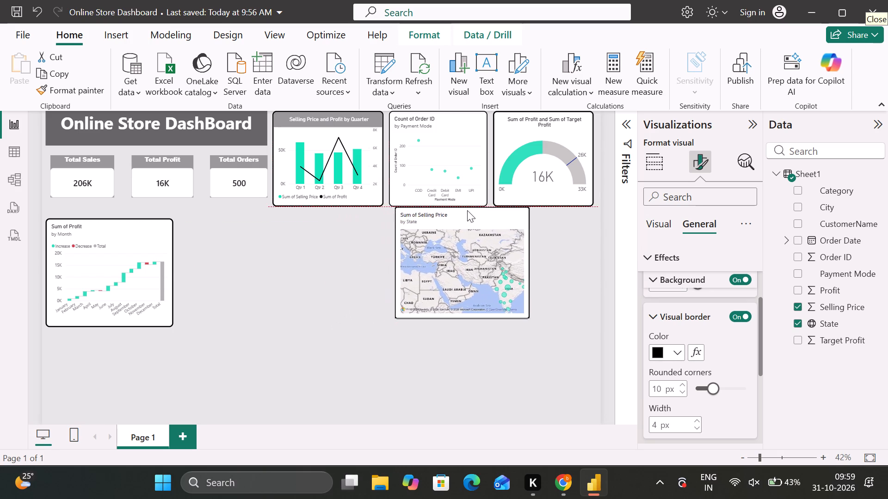
drag(467, 210, 522, 224)
click(522, 224)
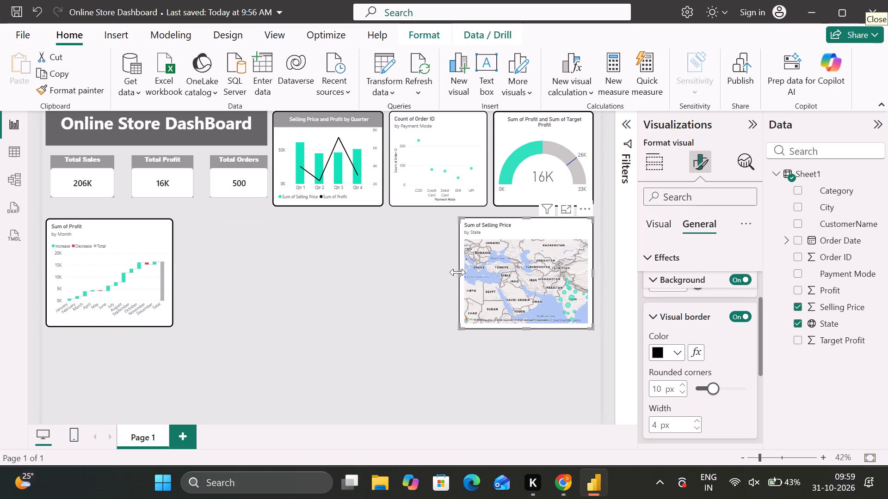
drag(458, 272, 391, 276)
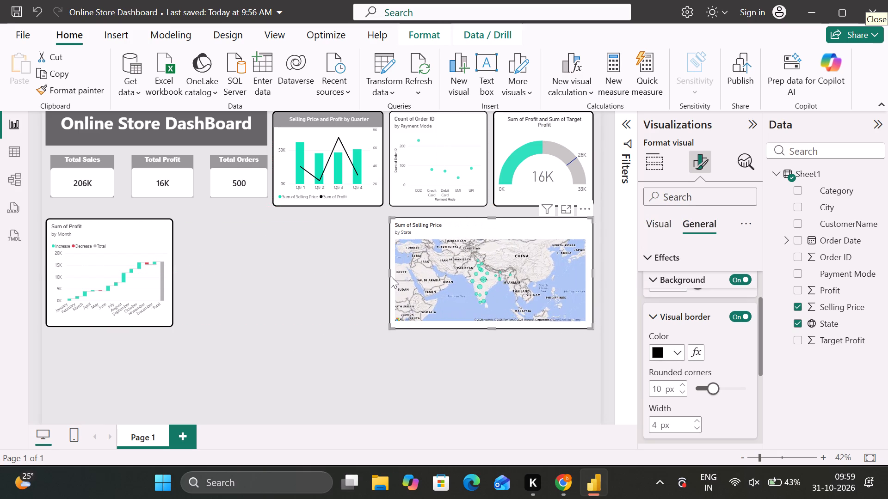
Make the map taller, extending well below the Sum of Profit by Month chart, with its top edge aligned to that chart's.
drag(490, 220, 490, 214)
click(490, 214)
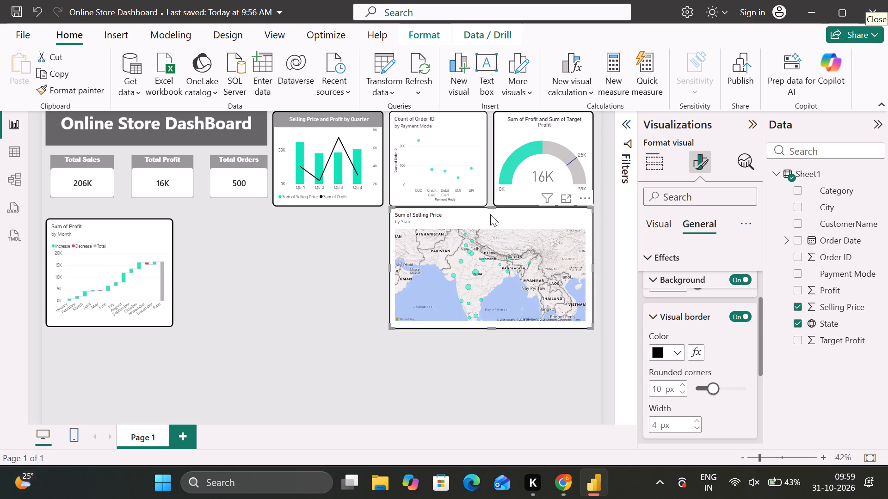
drag(490, 325, 490, 374)
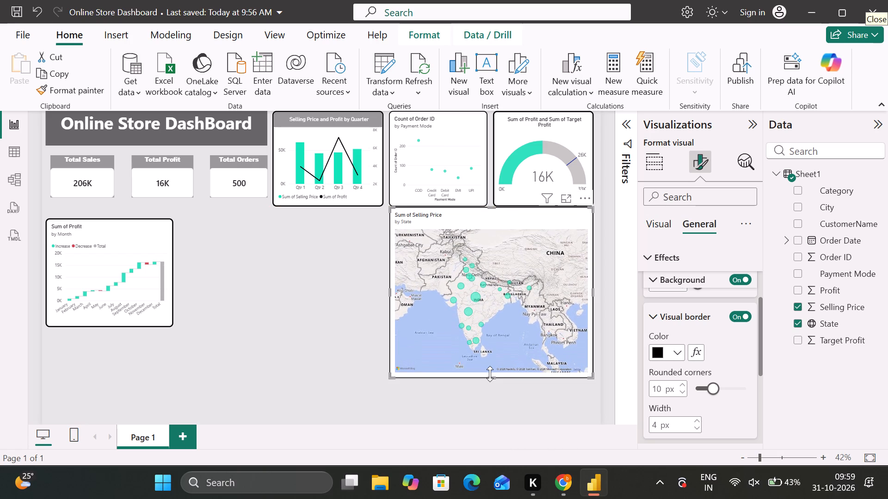
drag(491, 340, 499, 353)
drag(487, 221, 488, 237)
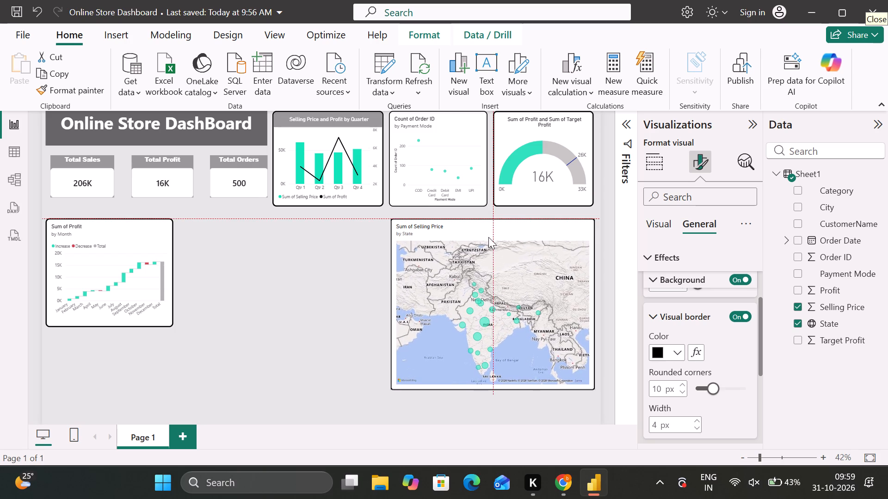
drag(488, 237, 486, 235)
click(486, 235)
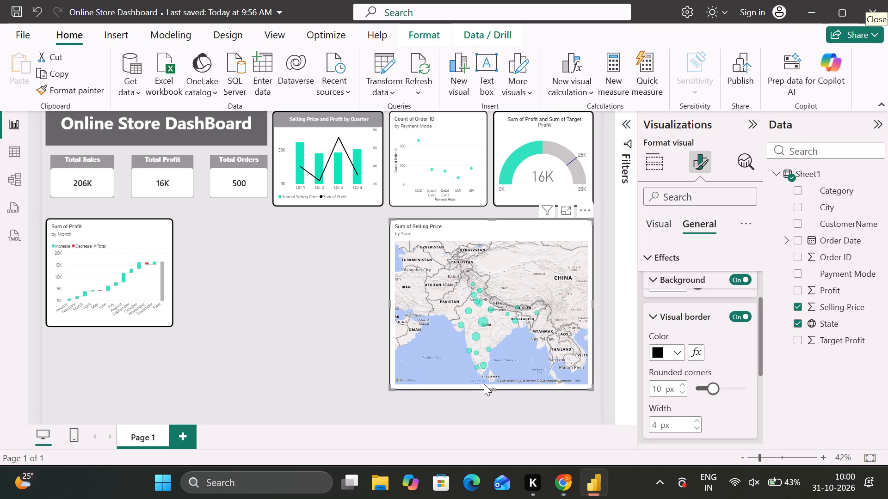
drag(488, 386, 489, 411)
click(489, 411)
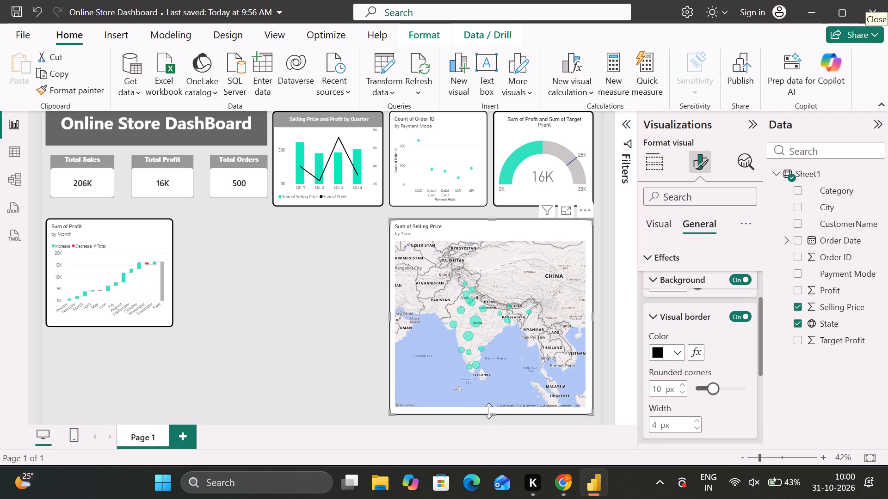
click(667, 264)
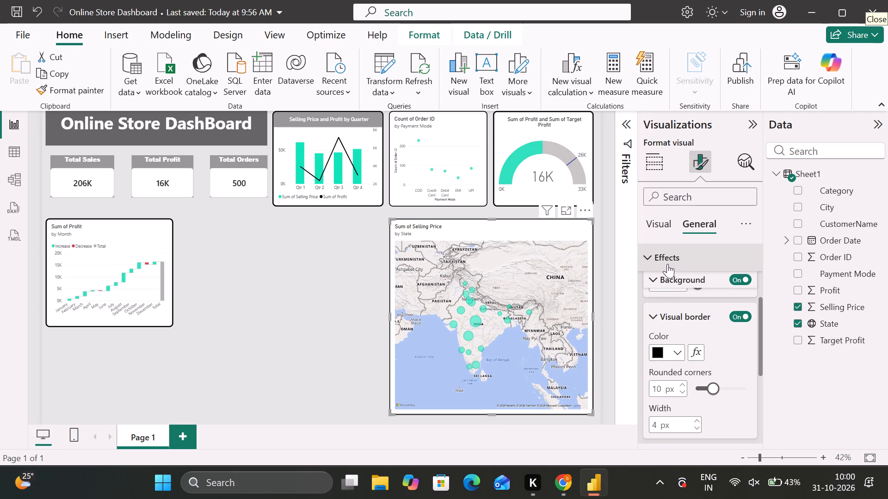
Switch to the Adding Maps lecture in Chrome and examine the slides on building a map by State and by Latitude and Longitude.
click(563, 492)
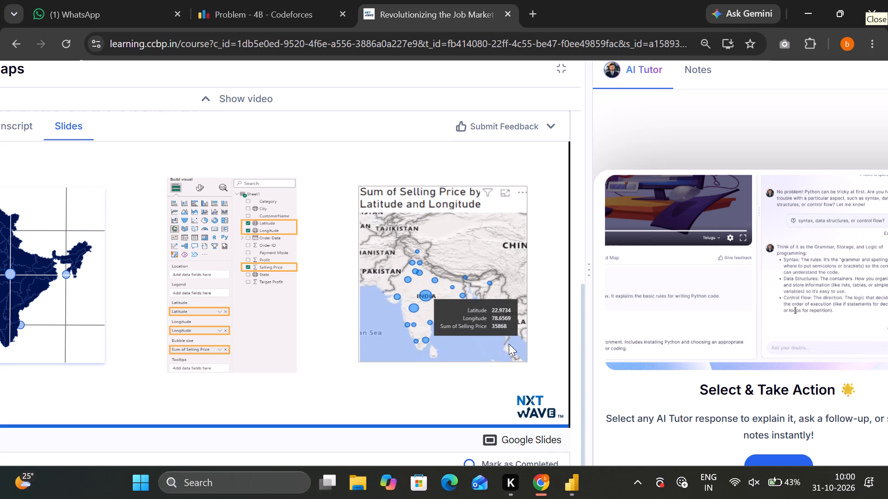
key(Left)
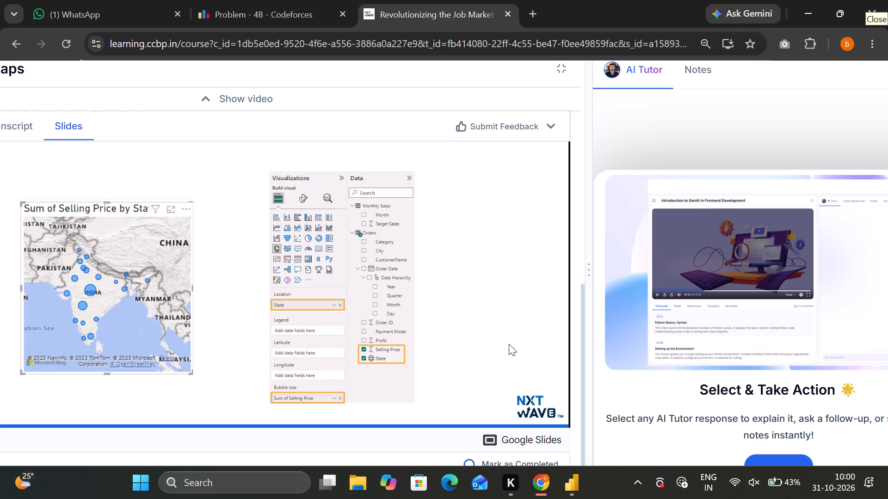
key(Right)
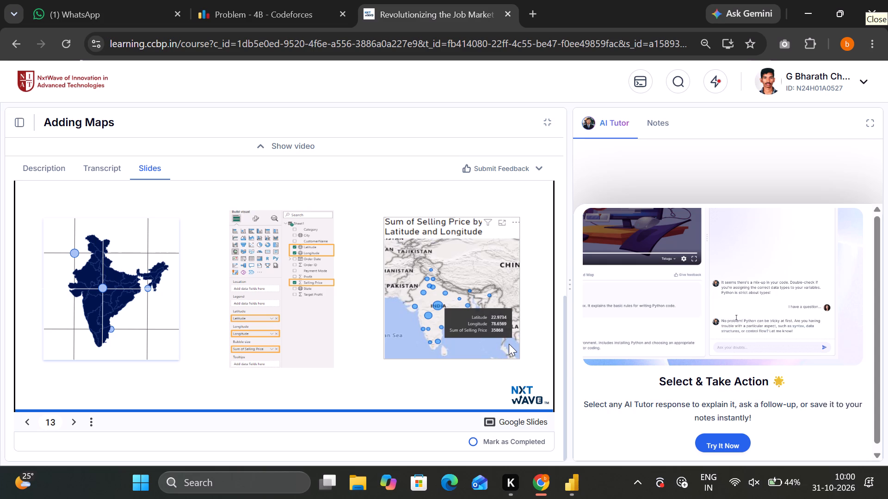
scroll(509, 344, up, 1)
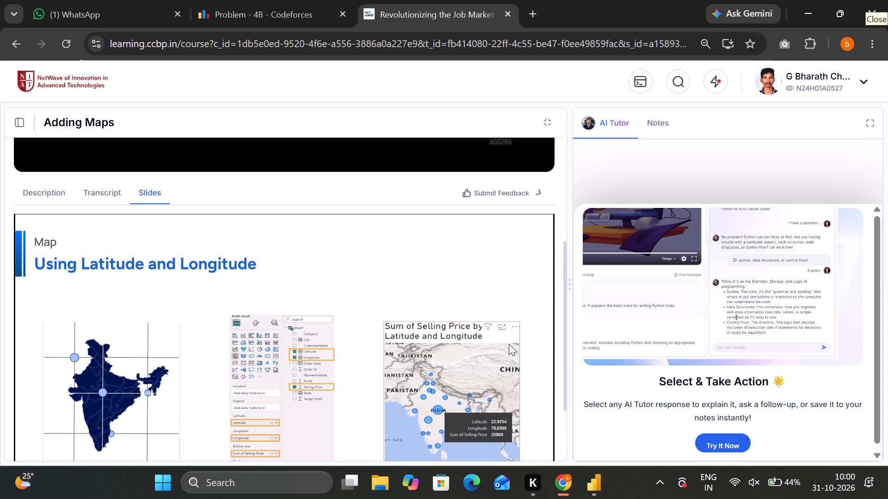
scroll(509, 344, up, 2)
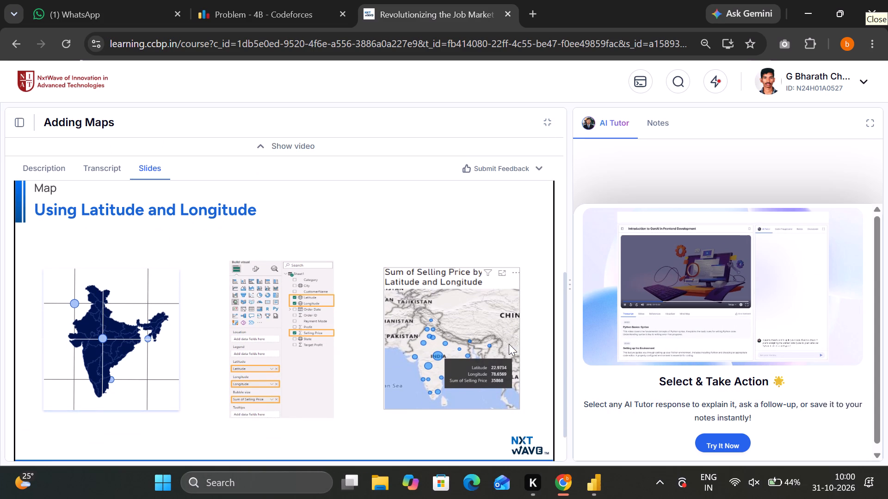
scroll(509, 344, up, 1)
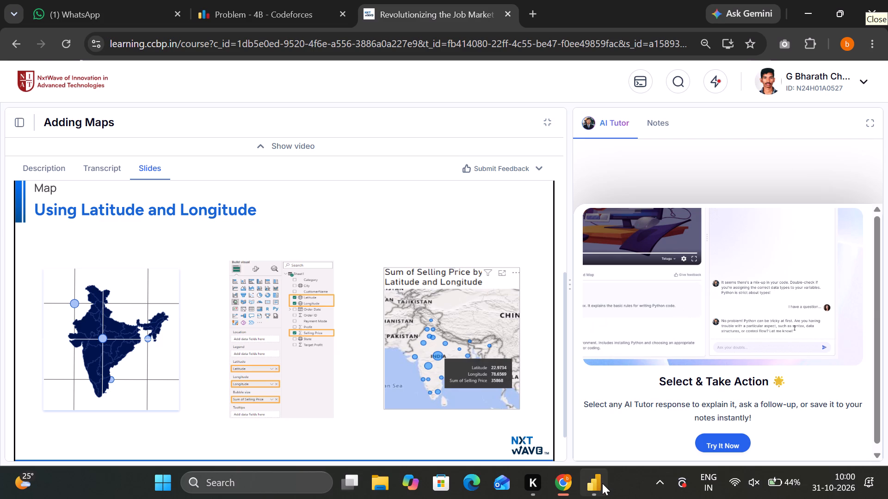
click(602, 483)
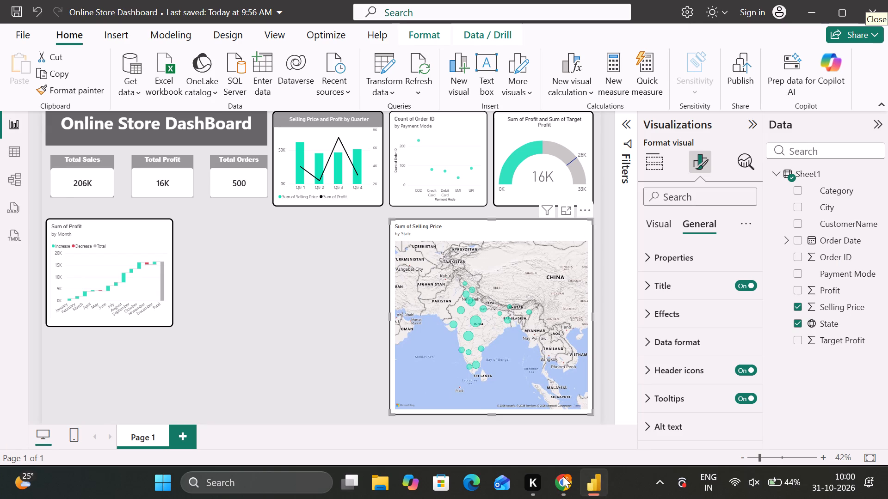
click(563, 476)
Download the Adding Maps Dataset from the lecture's description.
scroll(454, 337, up, 2)
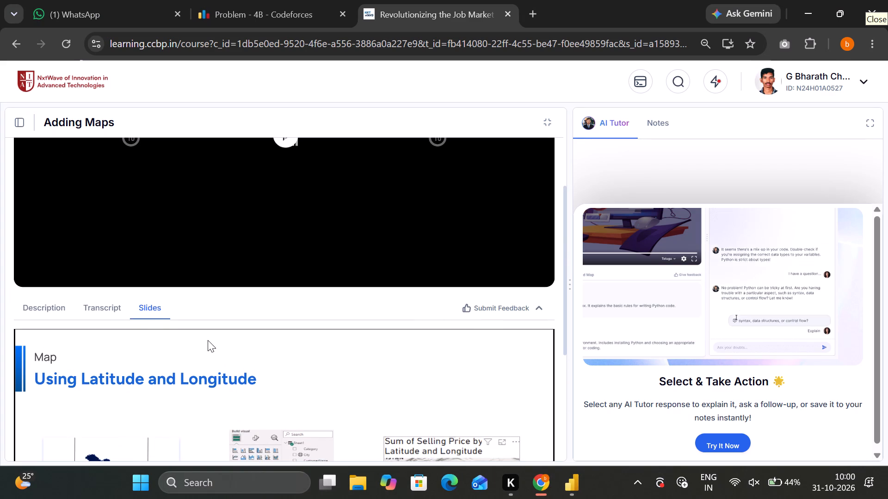
click(26, 307)
scroll(197, 320, down, 2)
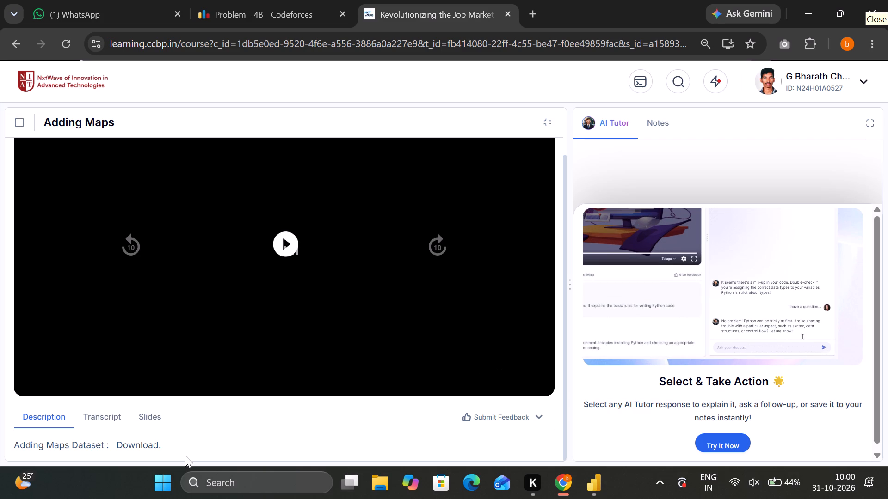
scroll(185, 456, down, 1)
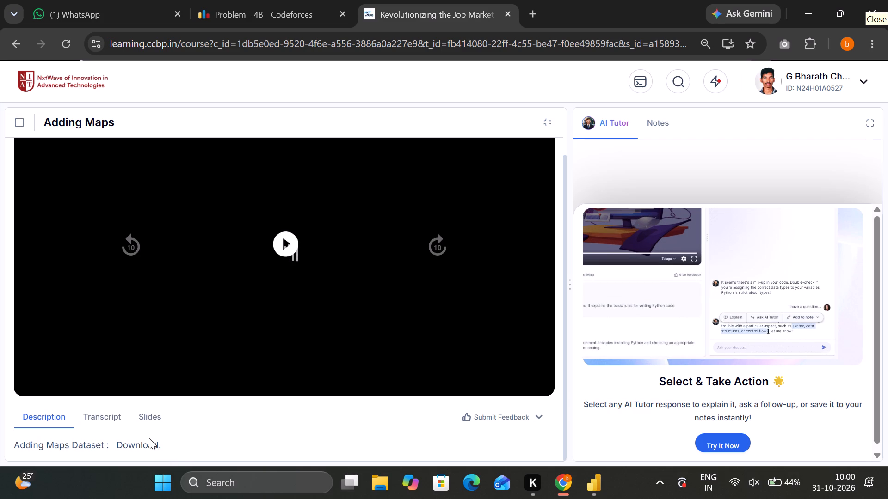
click(136, 444)
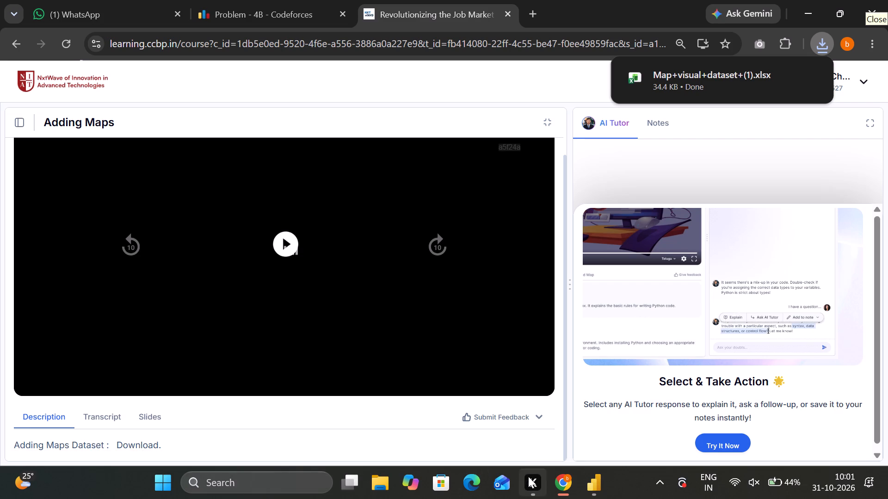
Switch to Power BI and load Sheet1 from the downloaded Excel workbook Map+visual+dataset+(1).
click(592, 487)
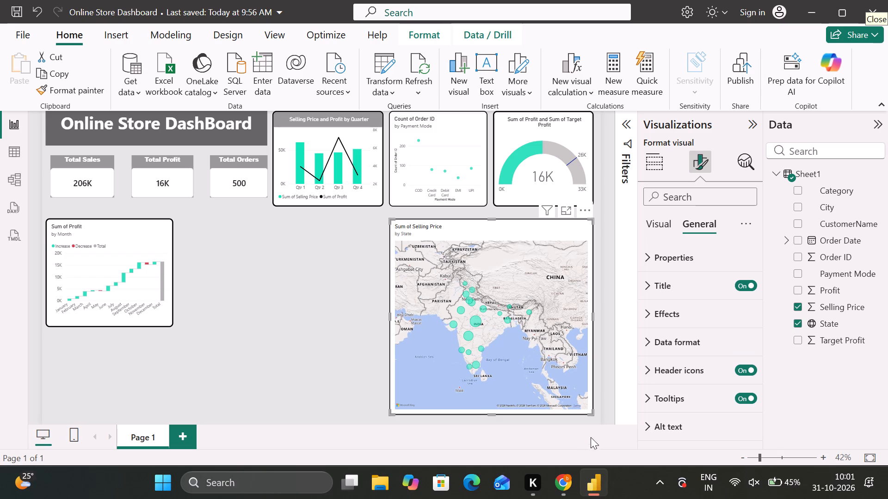
click(564, 485)
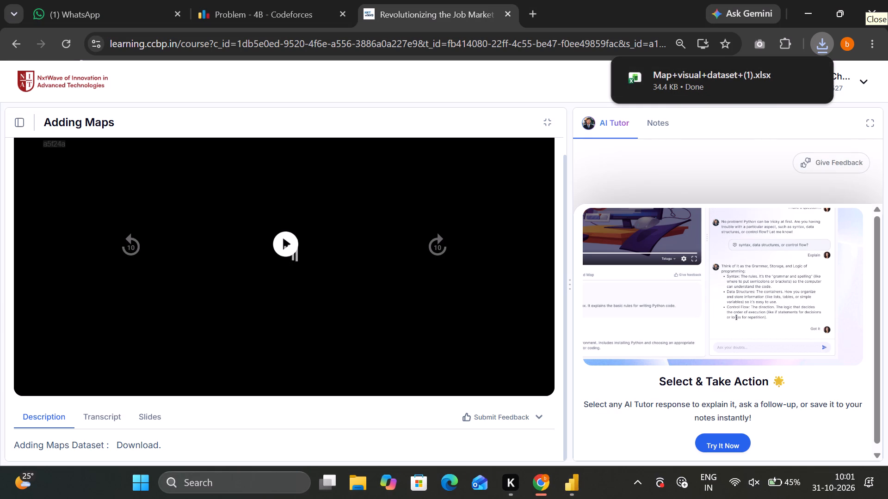
click(568, 476)
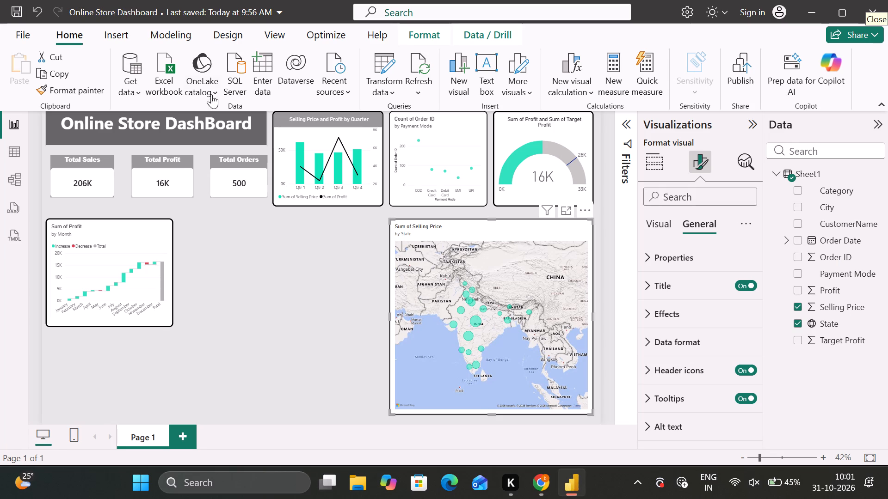
click(169, 73)
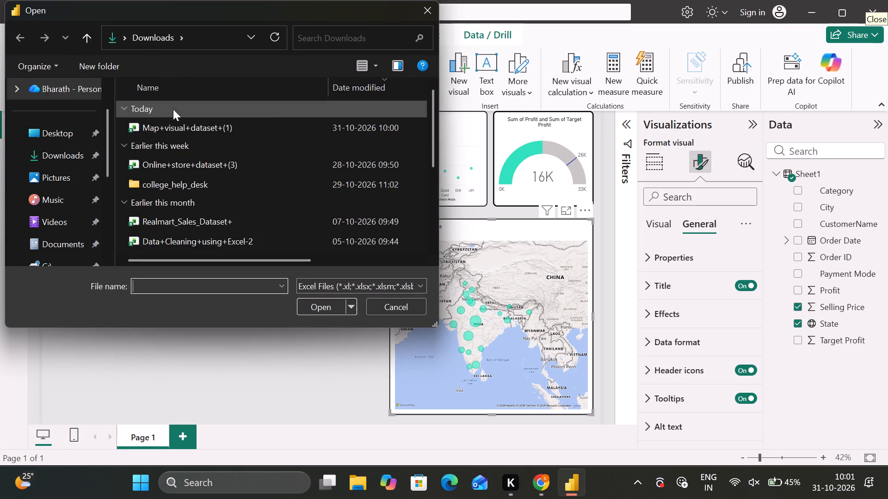
double_click(175, 126)
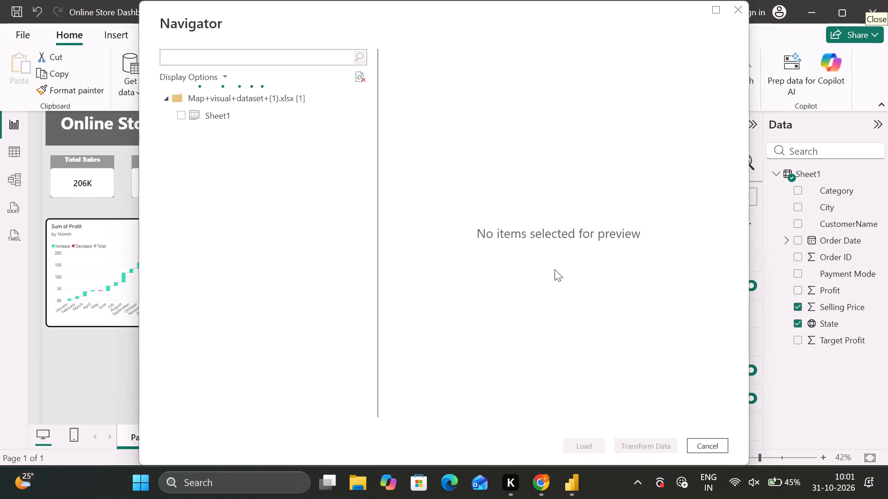
click(183, 116)
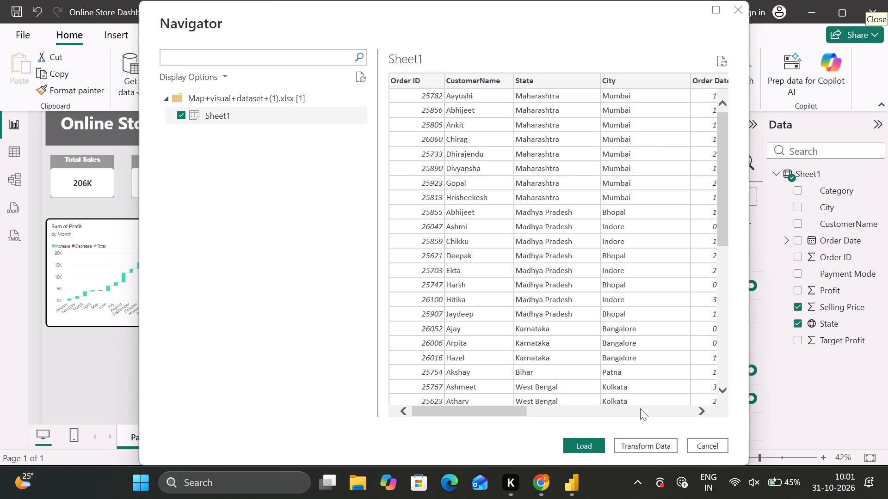
scroll(636, 238, left, 1)
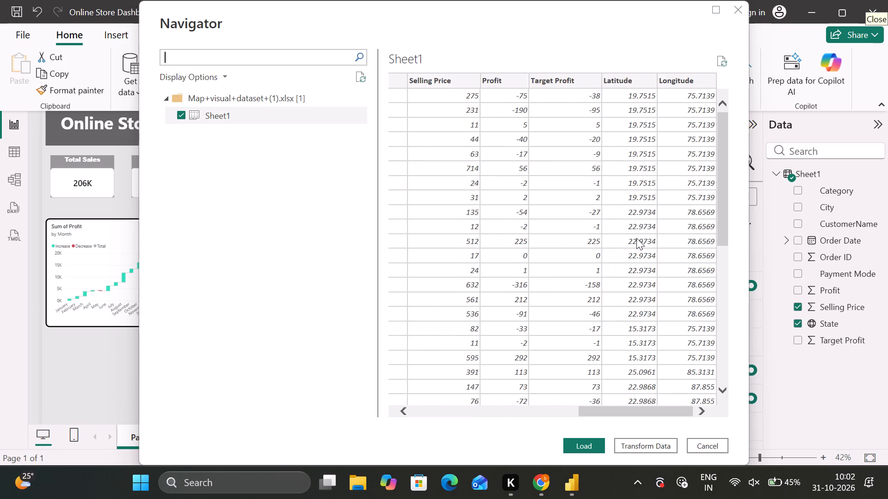
scroll(636, 238, left, 1)
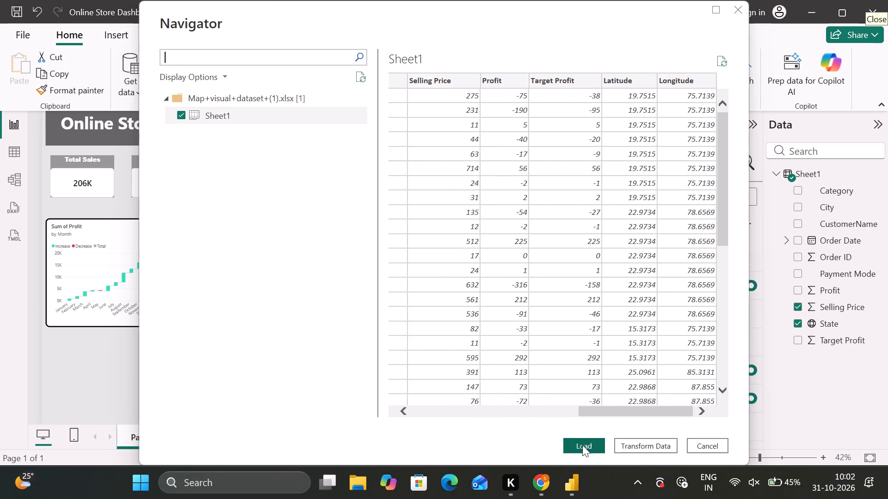
click(582, 445)
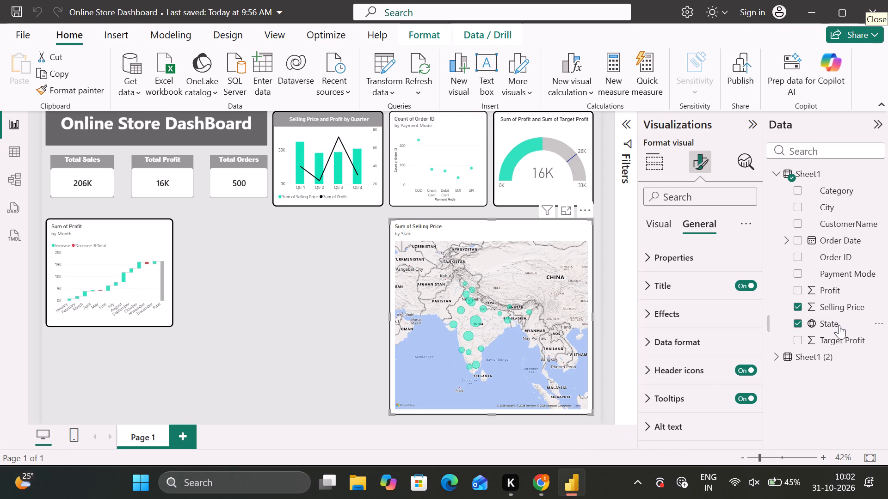
Assign Latitude and Longitude from the Sheet1 (2) table to the map's matching Latitude and Longitude fields.
click(776, 179)
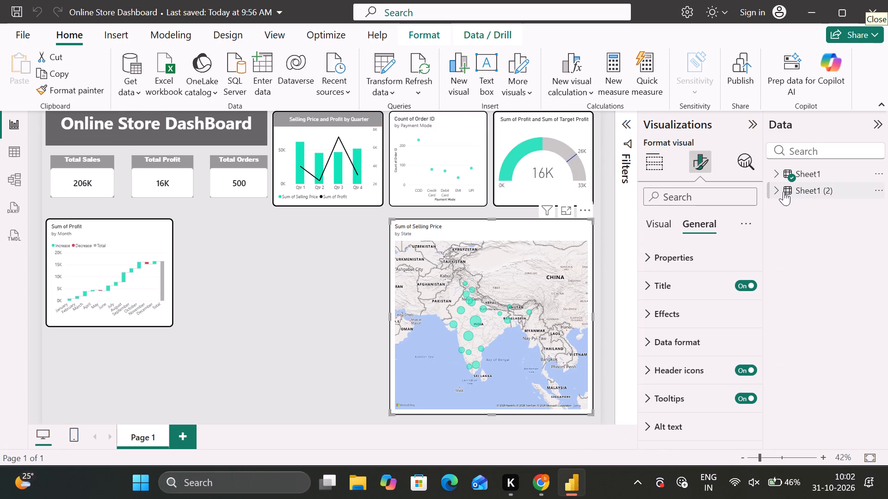
click(779, 191)
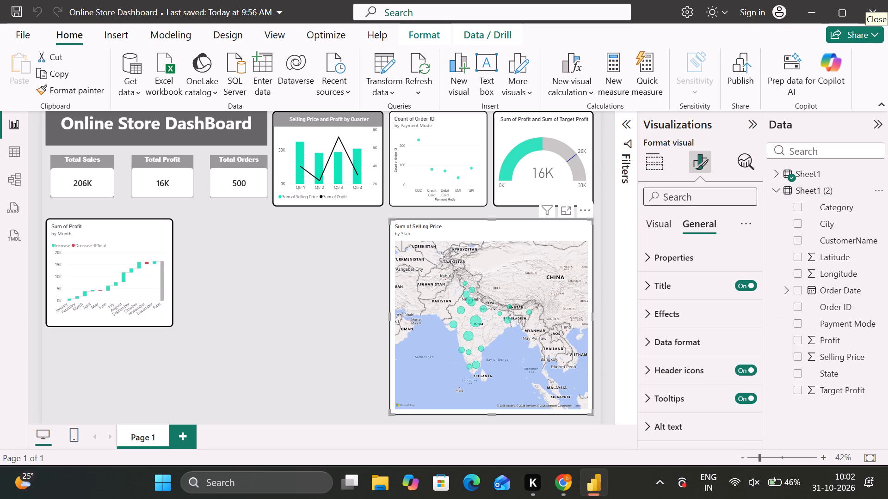
click(657, 227)
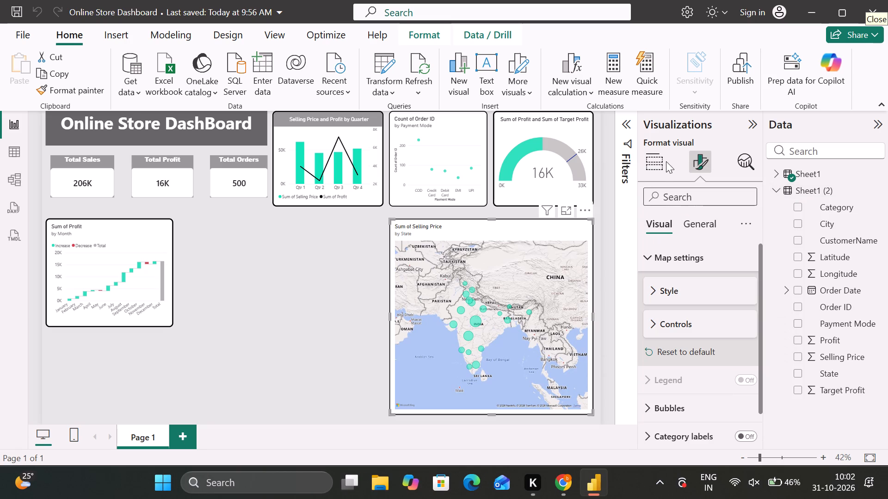
click(653, 161)
scroll(700, 317, down, 1)
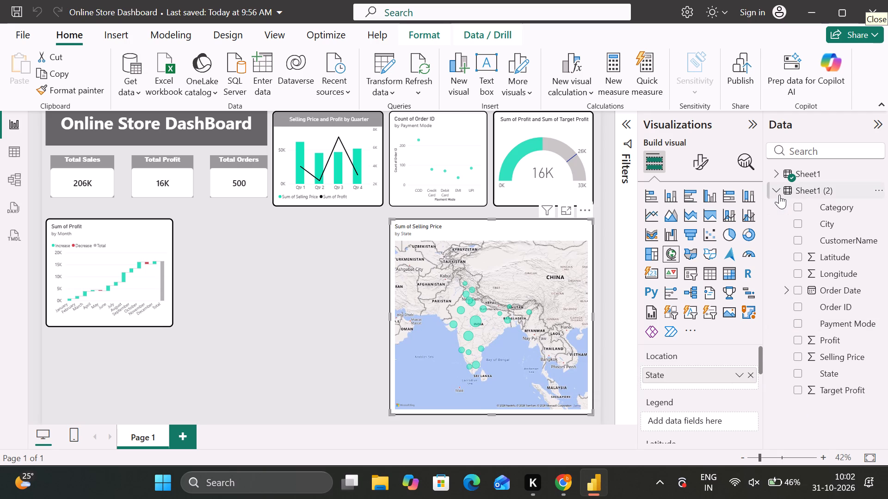
scroll(708, 388, down, 1)
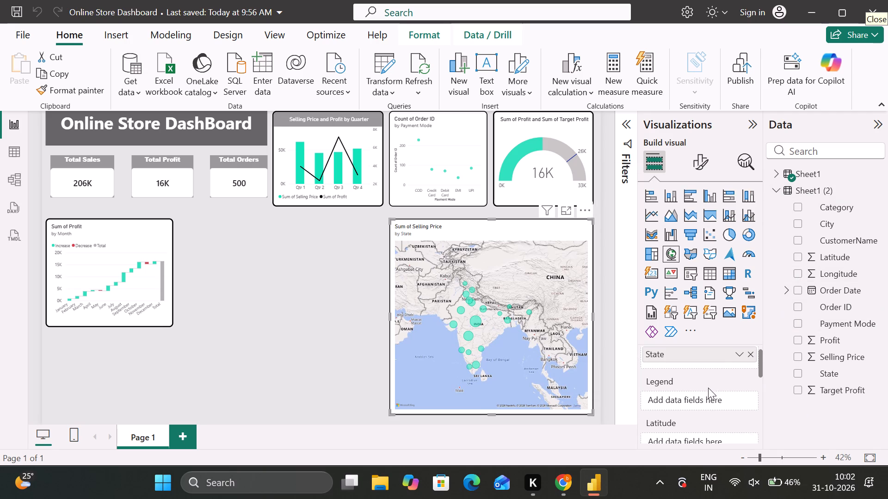
scroll(708, 388, down, 1)
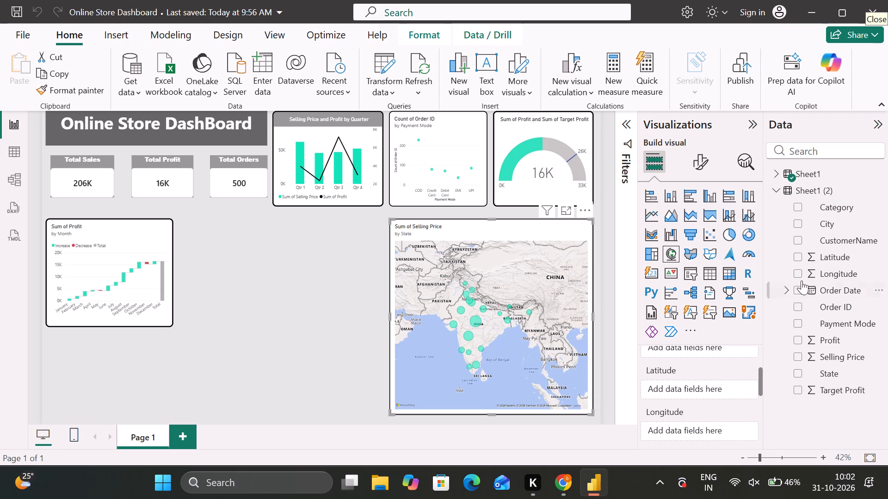
drag(819, 254, 692, 394)
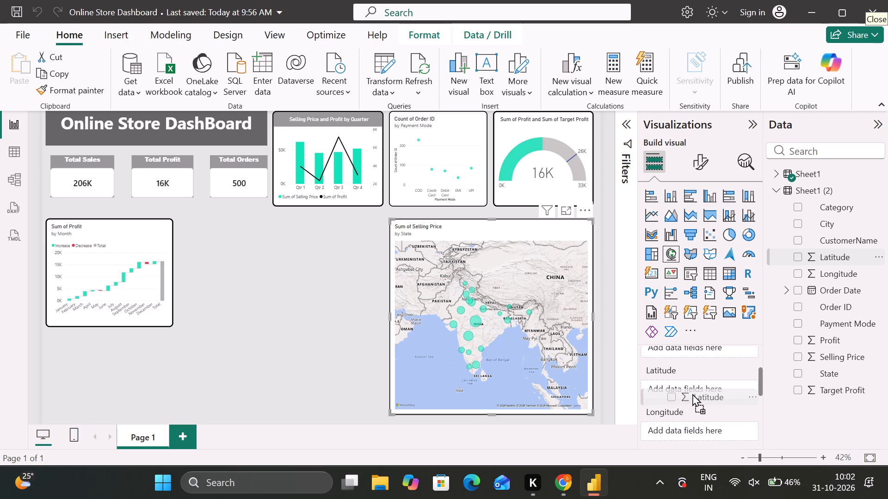
drag(692, 394, 692, 393)
drag(812, 272, 694, 432)
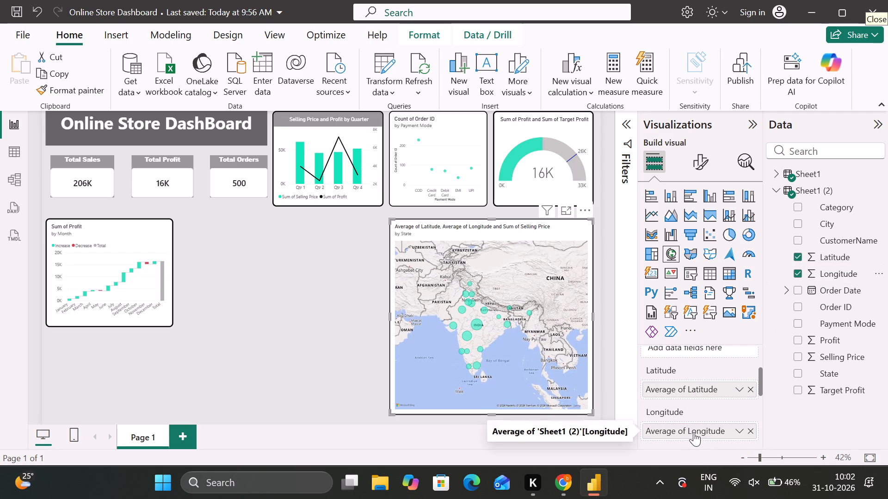
Remove State from the map's Location field and save the report.
scroll(693, 367, up, 2)
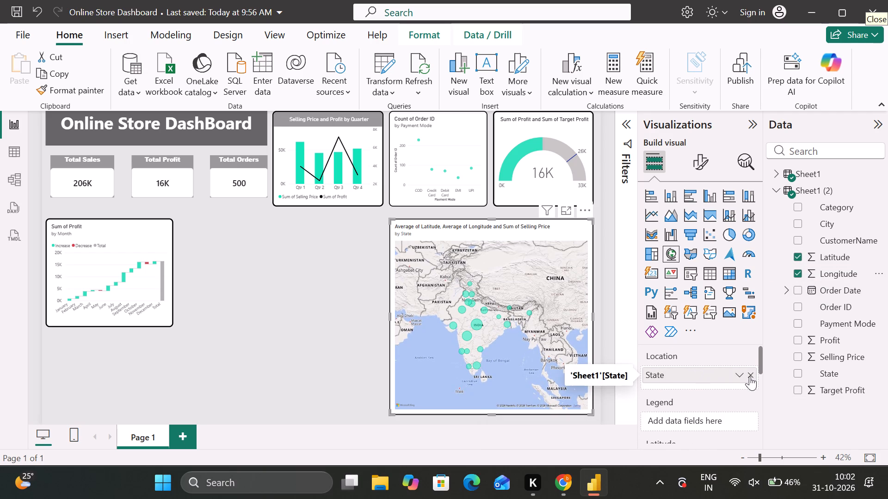
click(750, 376)
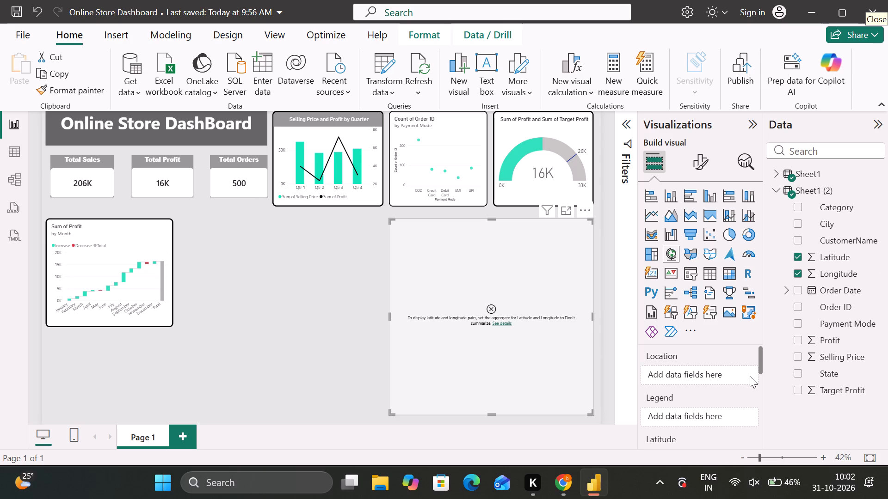
click(257, 340)
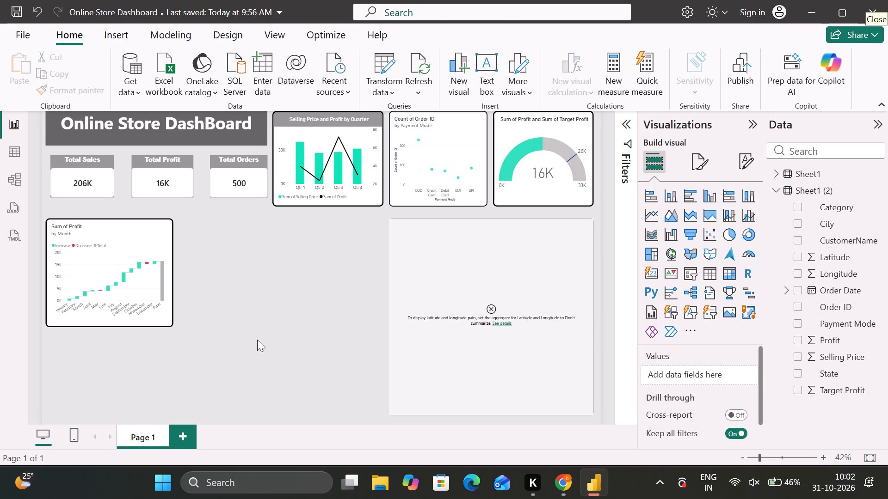
key(ctrl+s)
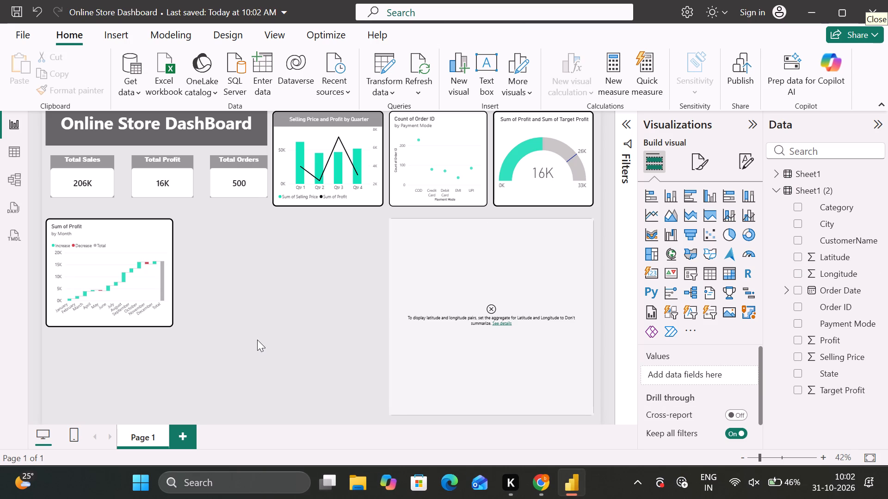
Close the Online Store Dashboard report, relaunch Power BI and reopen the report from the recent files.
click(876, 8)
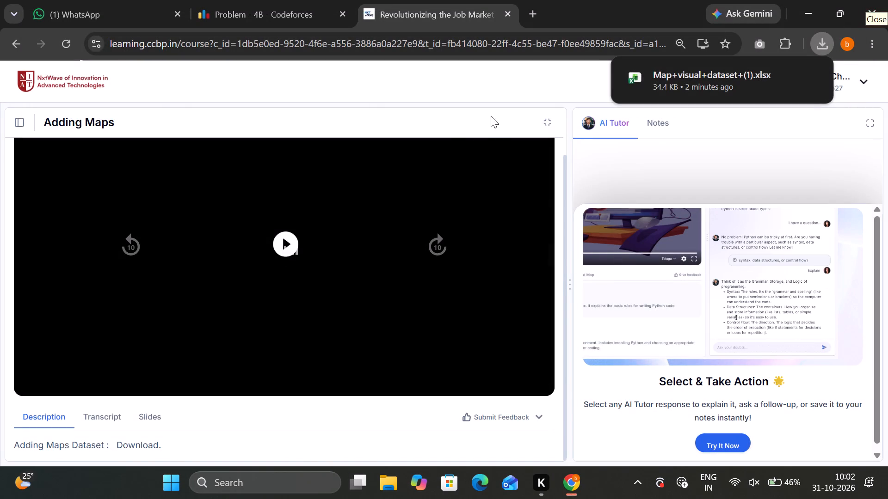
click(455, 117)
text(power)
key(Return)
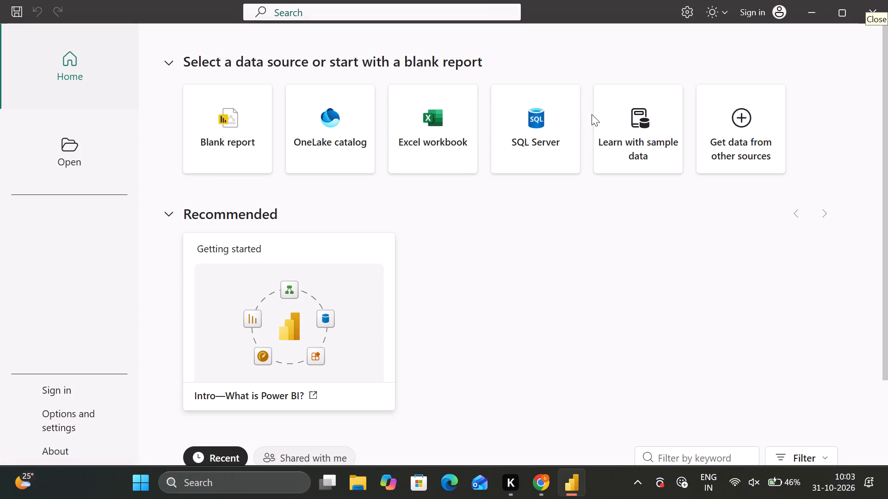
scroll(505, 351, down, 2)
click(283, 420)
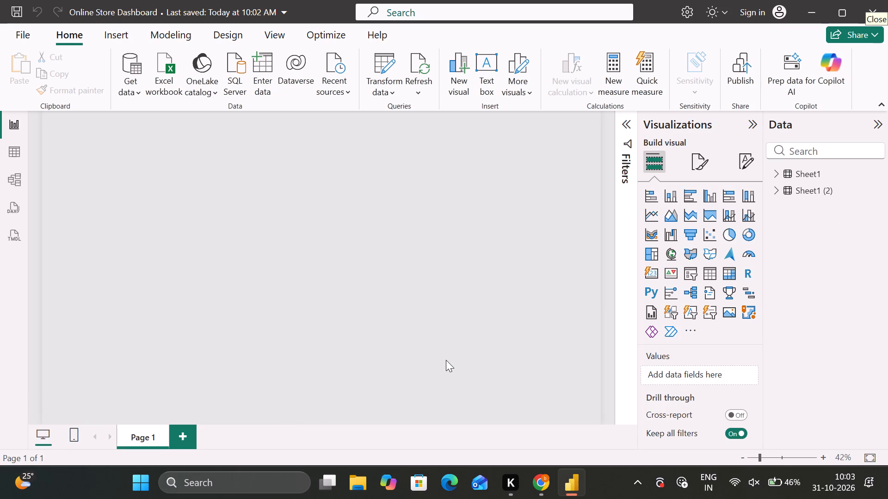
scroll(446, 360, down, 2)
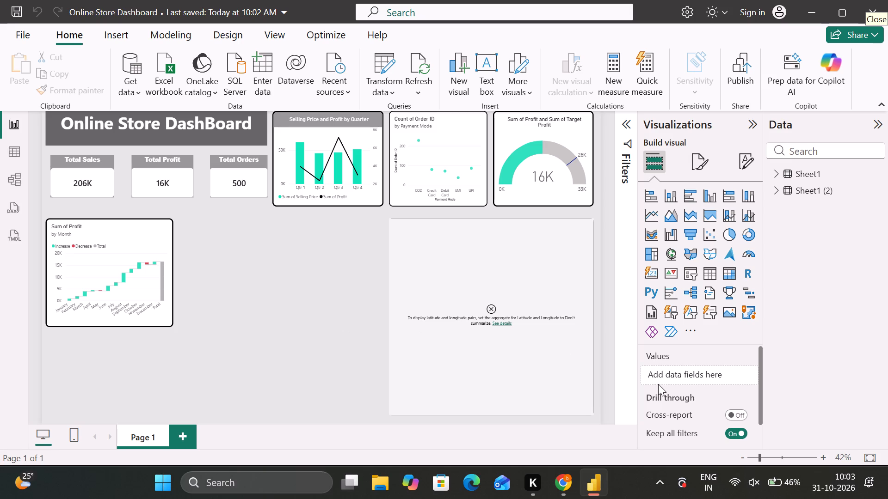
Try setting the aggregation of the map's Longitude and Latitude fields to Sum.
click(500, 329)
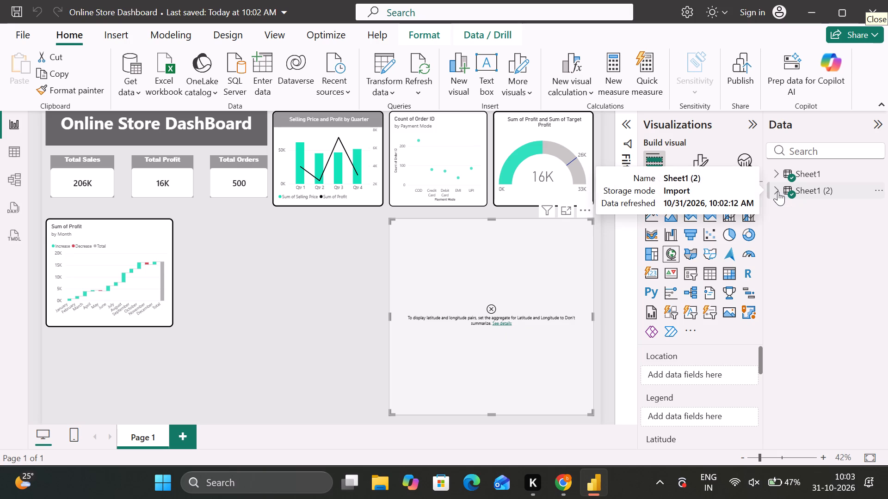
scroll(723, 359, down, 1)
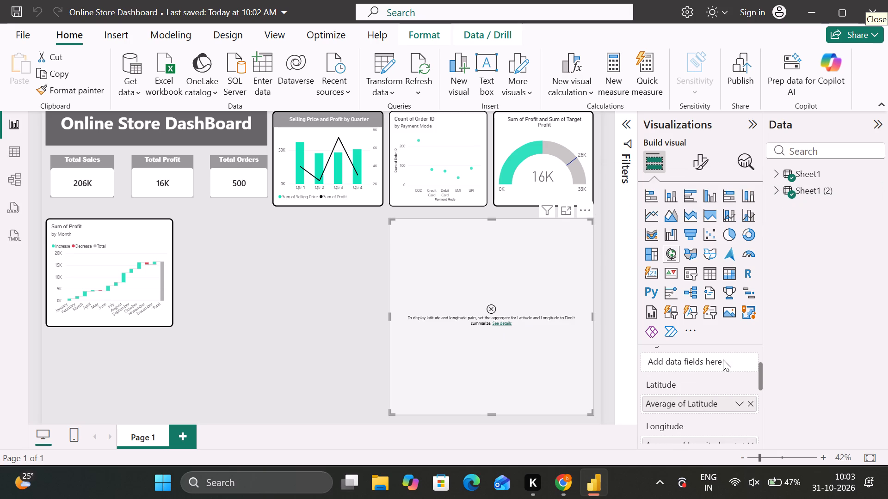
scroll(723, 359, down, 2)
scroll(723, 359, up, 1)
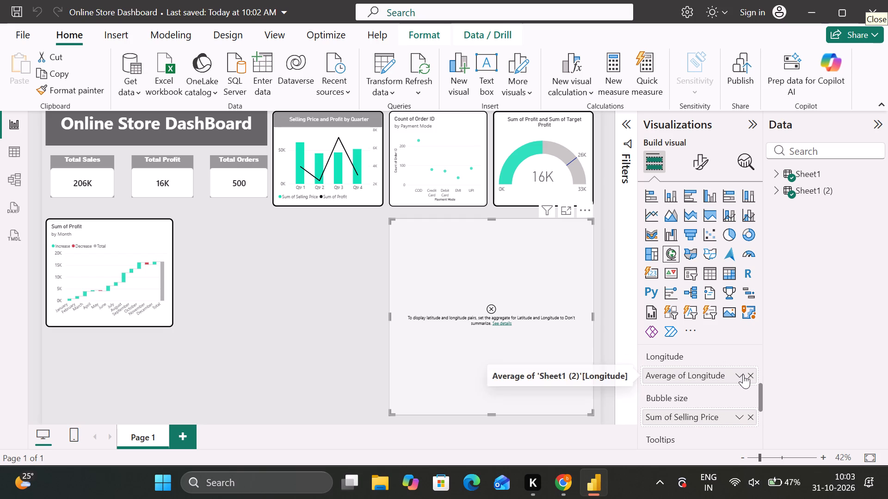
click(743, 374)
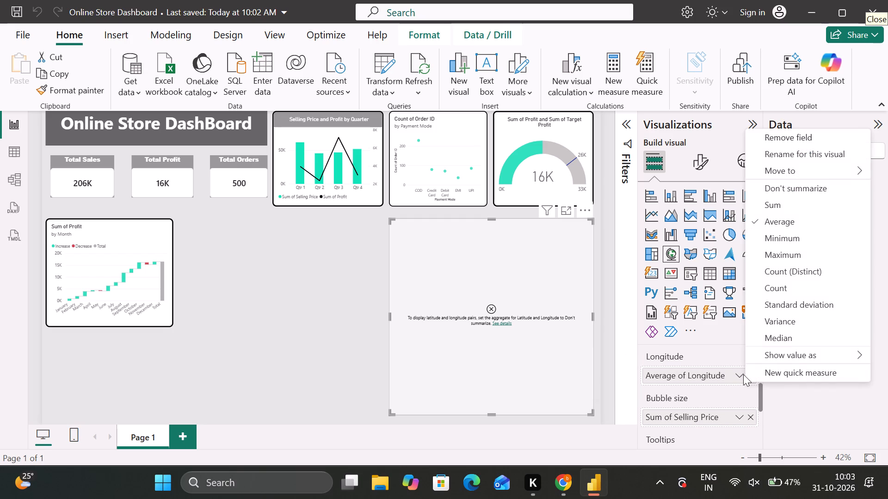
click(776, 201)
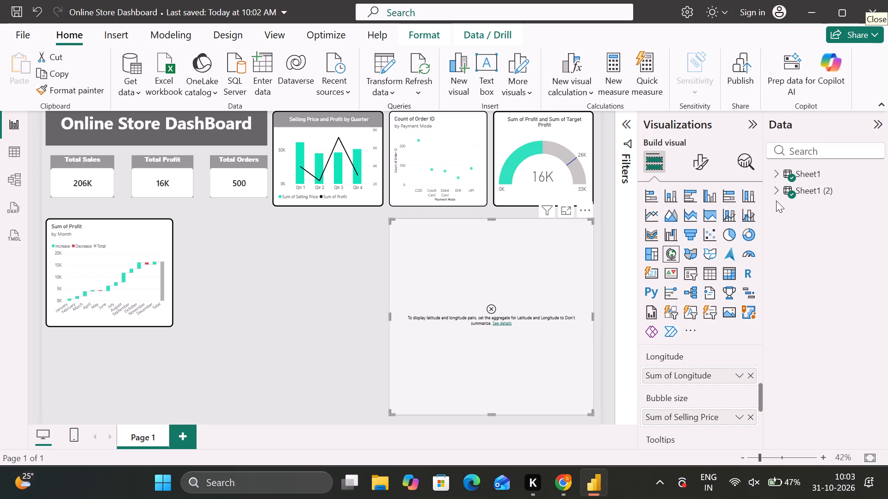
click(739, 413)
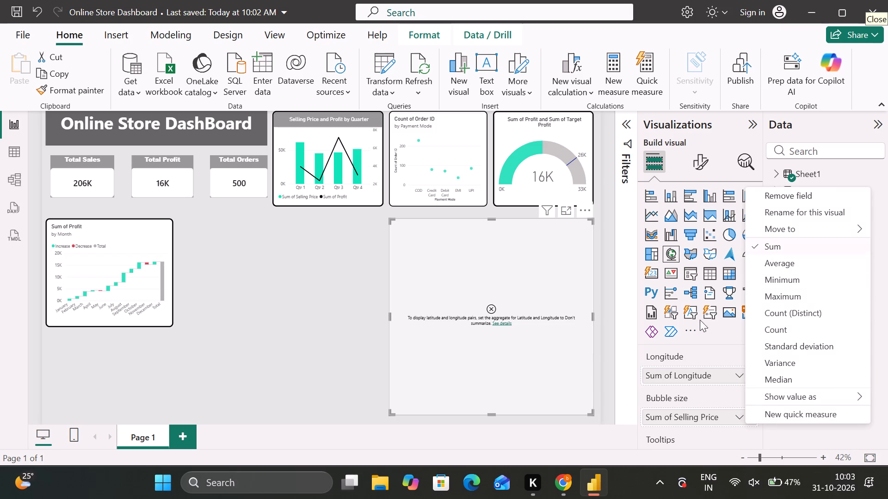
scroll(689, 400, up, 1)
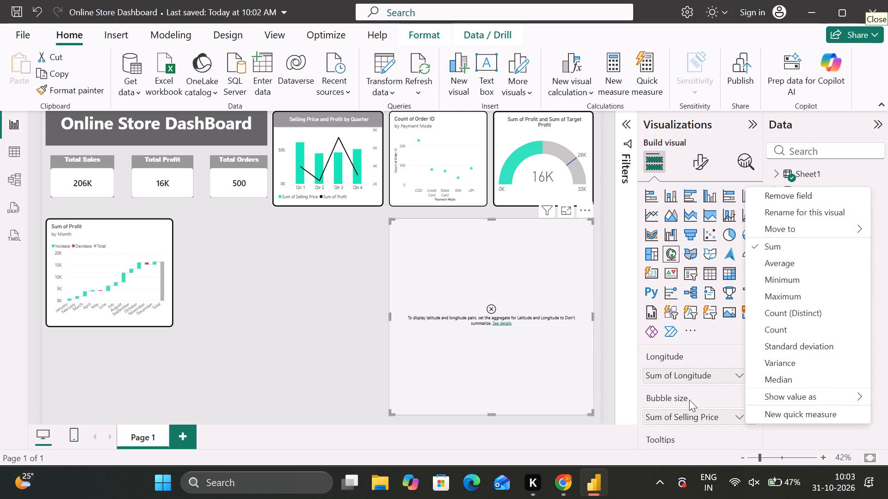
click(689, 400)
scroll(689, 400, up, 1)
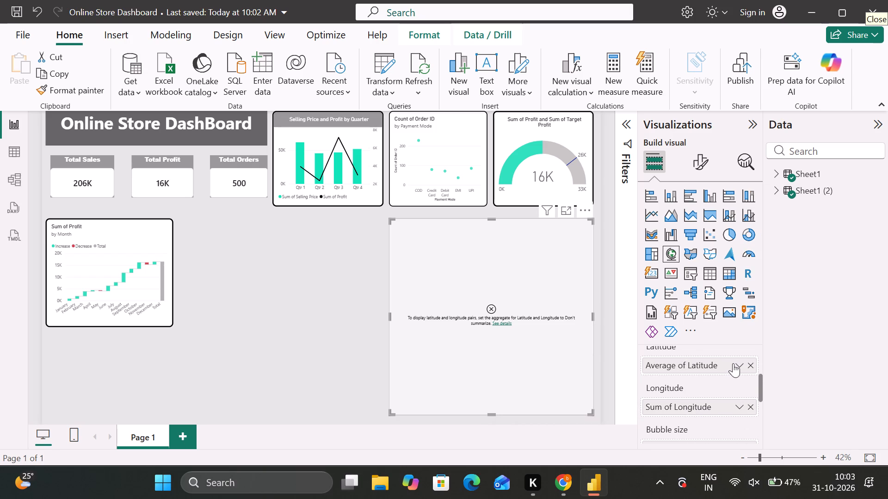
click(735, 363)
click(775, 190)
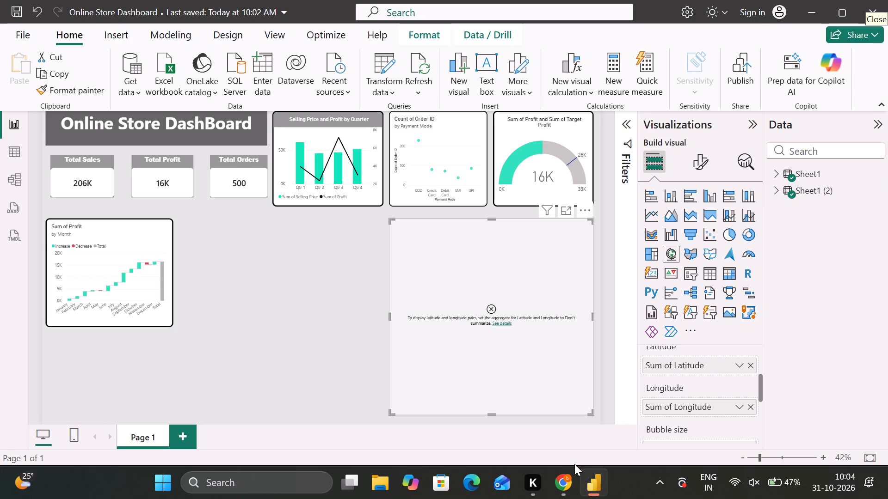
Switch to the Adding Maps lecture in Chrome and examine the slides on using Latitude and Longitude and adding tooltips.
click(561, 489)
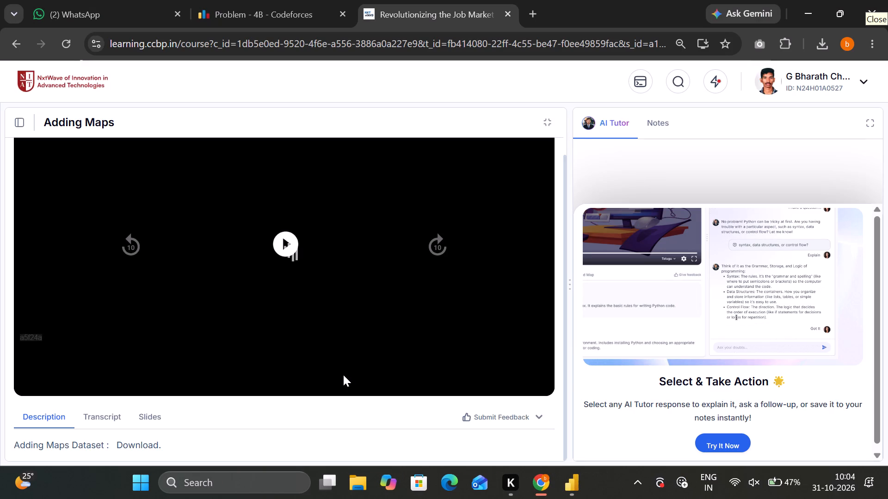
click(158, 421)
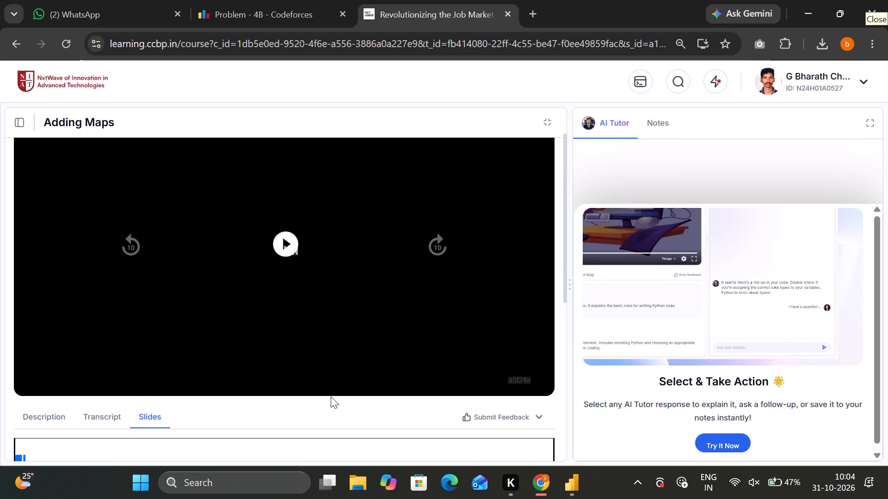
scroll(331, 396, down, 2)
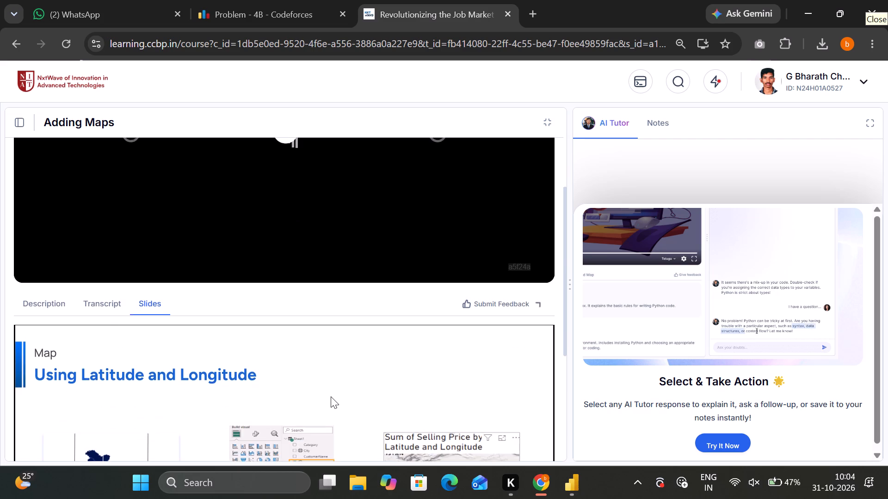
scroll(331, 396, down, 1)
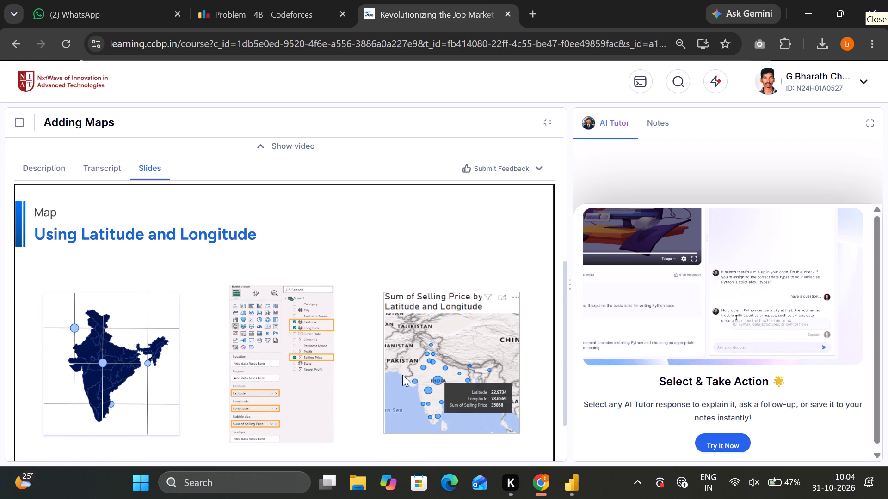
click(402, 375)
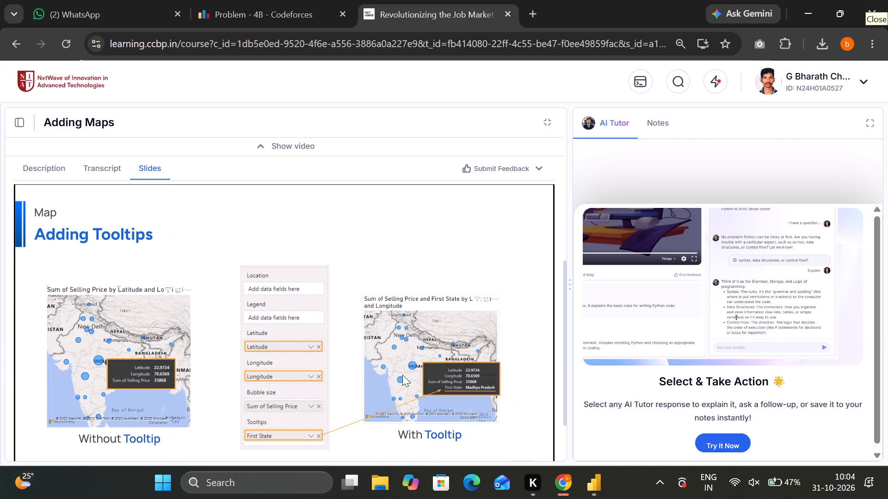
click(402, 375)
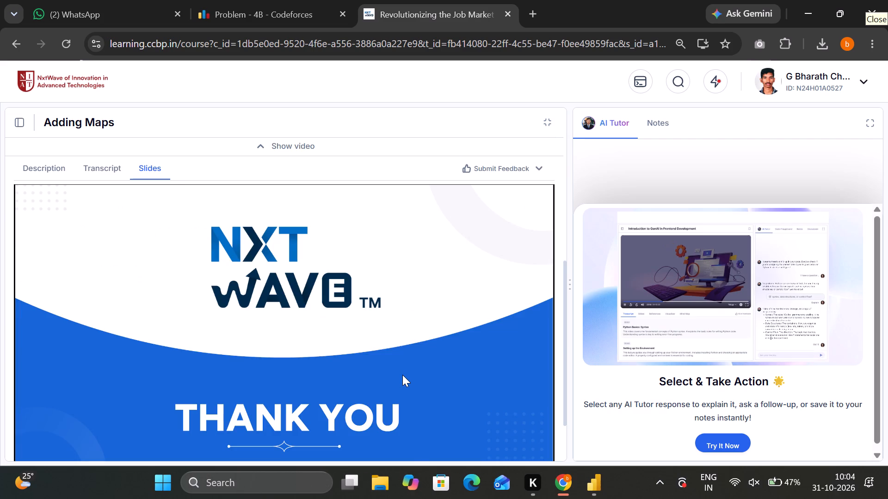
key(Left)
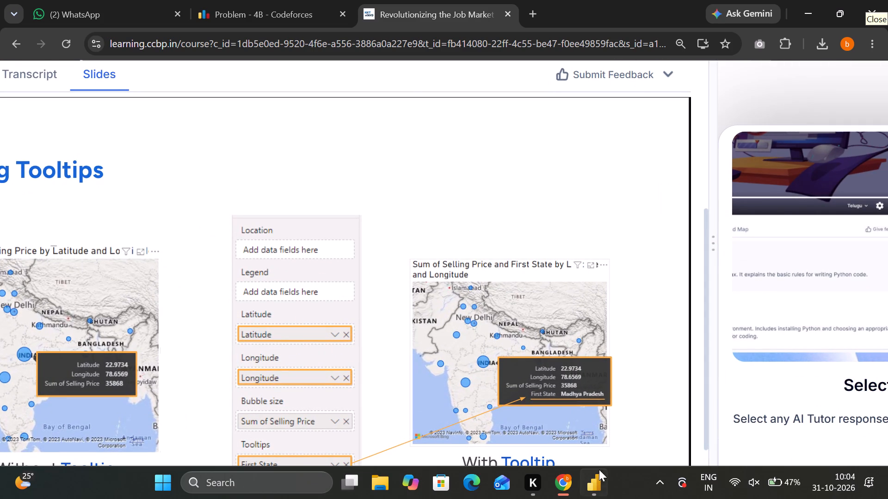
Switch to Power BI, set the map's Latitude and Longitude fields to Don't summarize, and save the report.
click(598, 486)
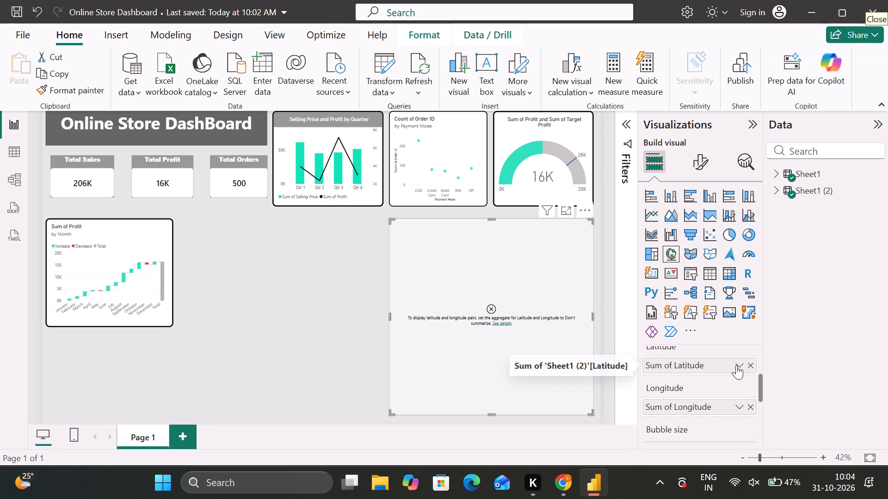
click(737, 365)
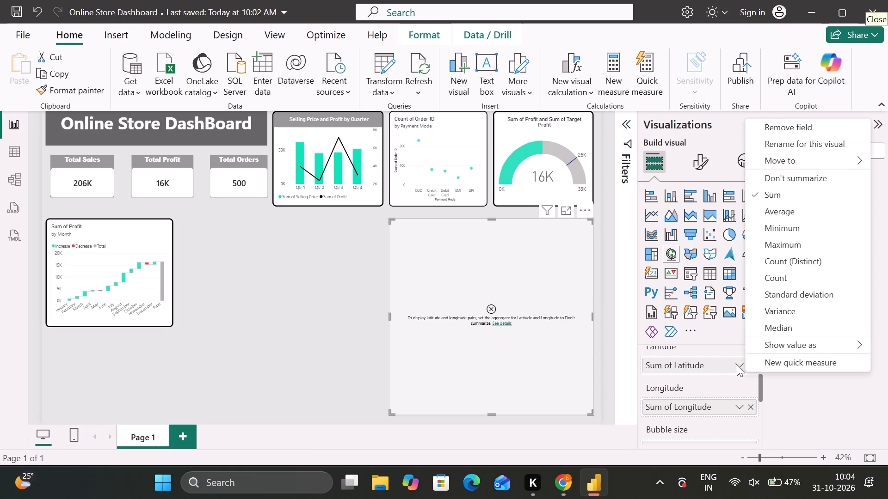
click(795, 173)
click(740, 410)
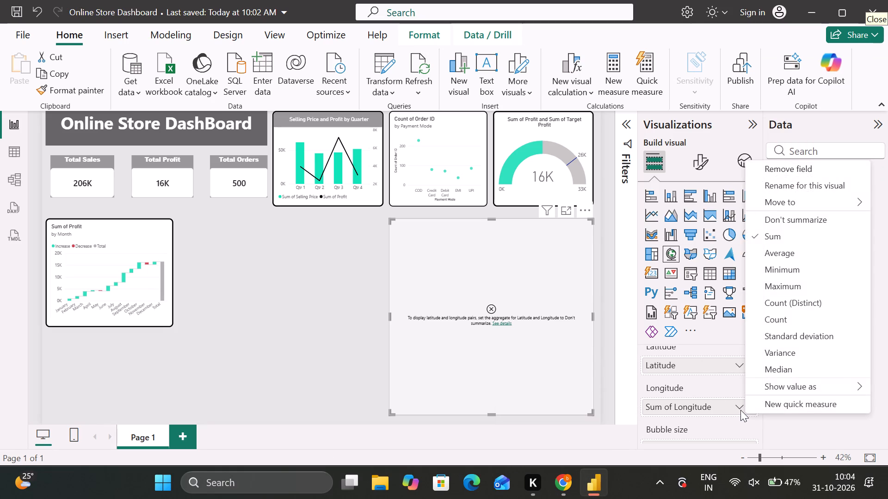
click(786, 219)
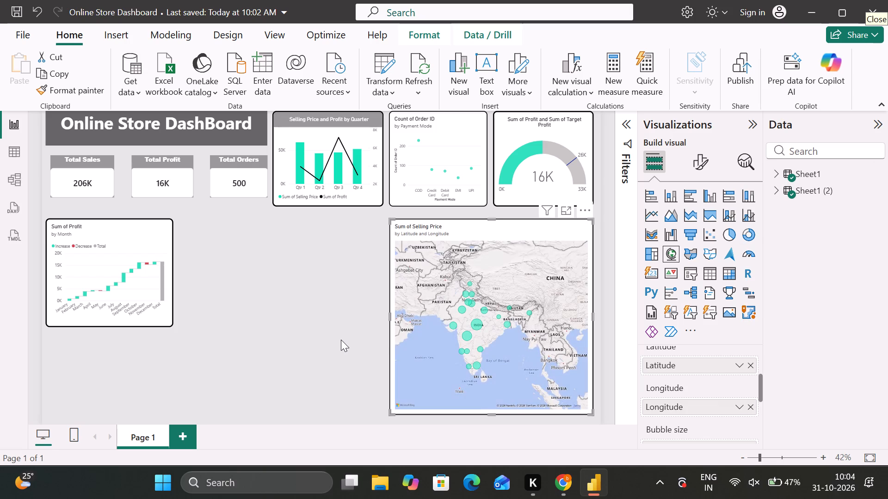
click(324, 330)
key(ctrl+s)
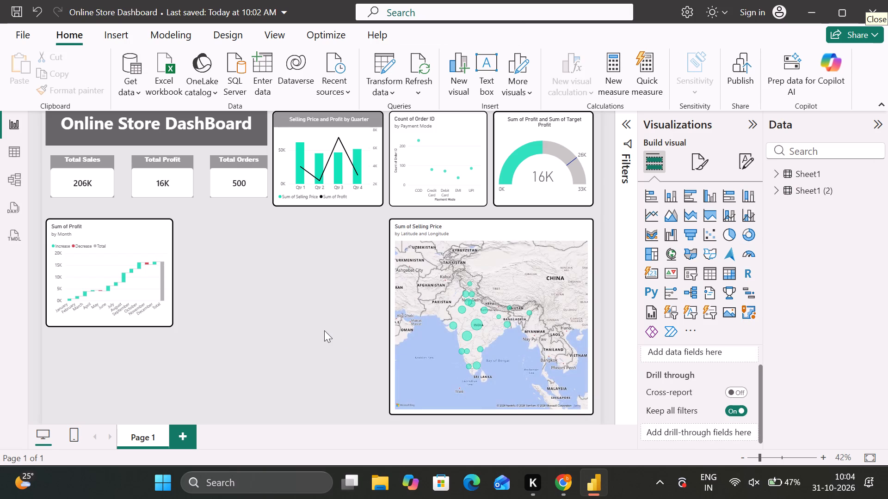
Select the Selling Price map and bring up its field assignments.
click(482, 345)
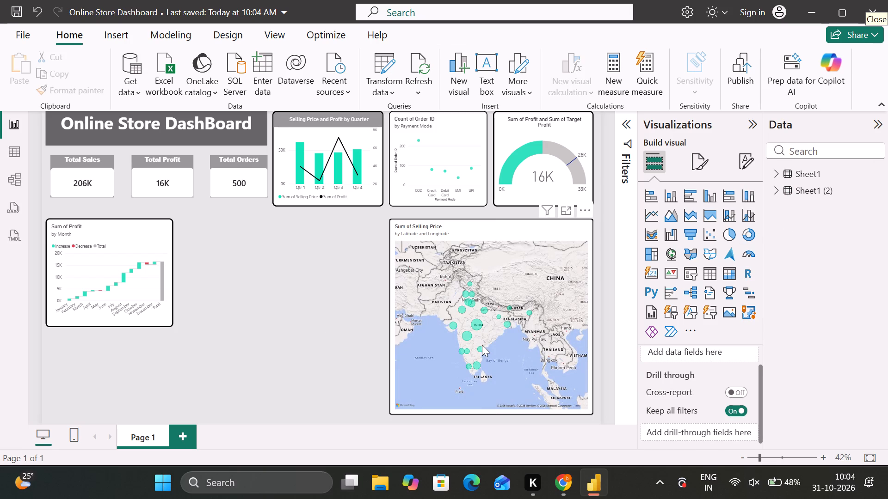
scroll(701, 398, down, 1)
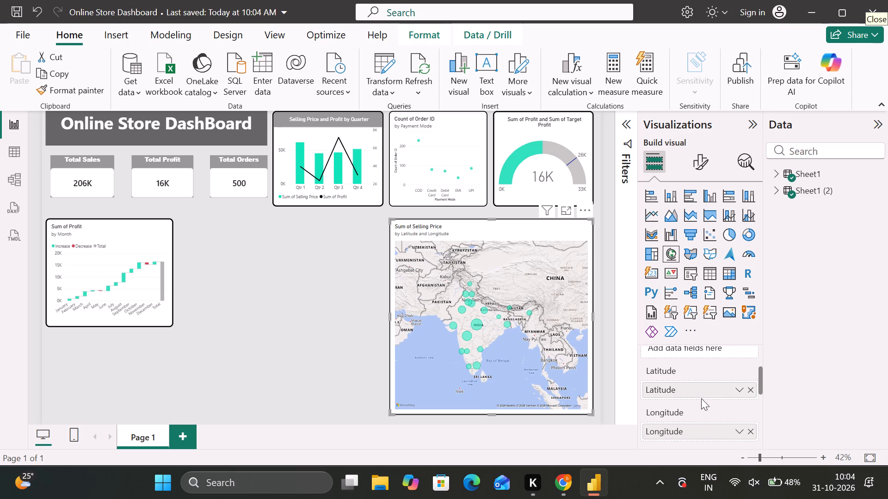
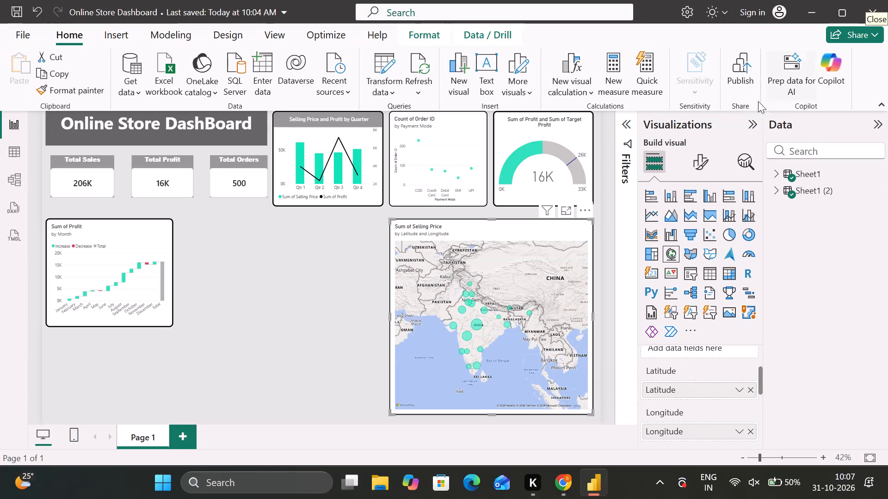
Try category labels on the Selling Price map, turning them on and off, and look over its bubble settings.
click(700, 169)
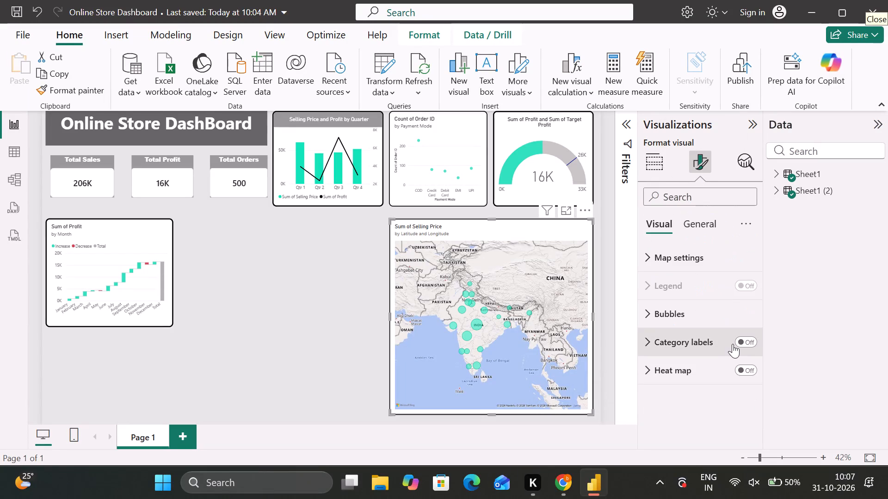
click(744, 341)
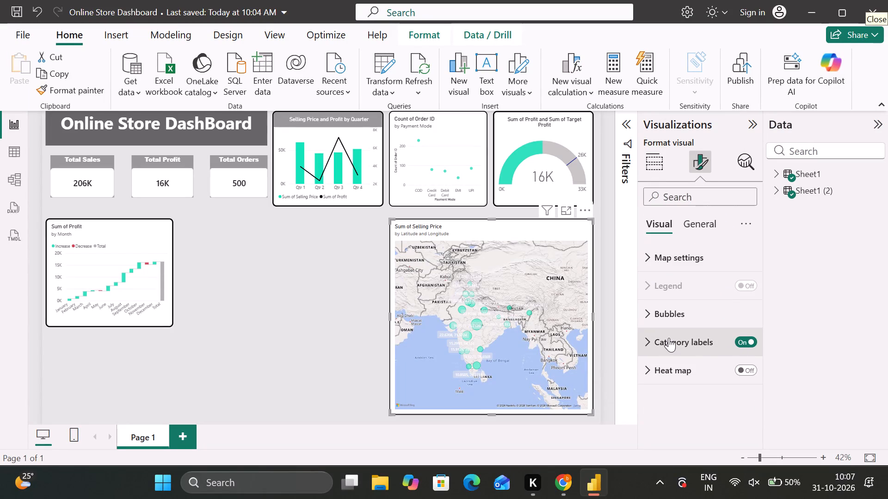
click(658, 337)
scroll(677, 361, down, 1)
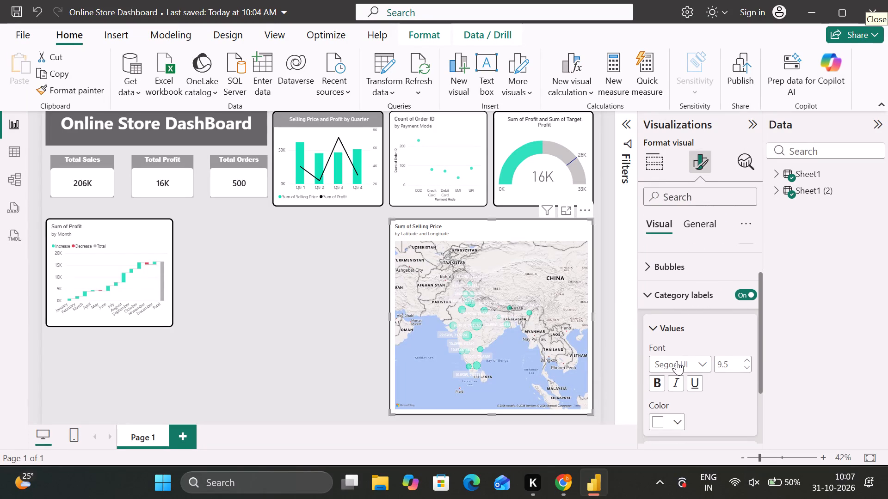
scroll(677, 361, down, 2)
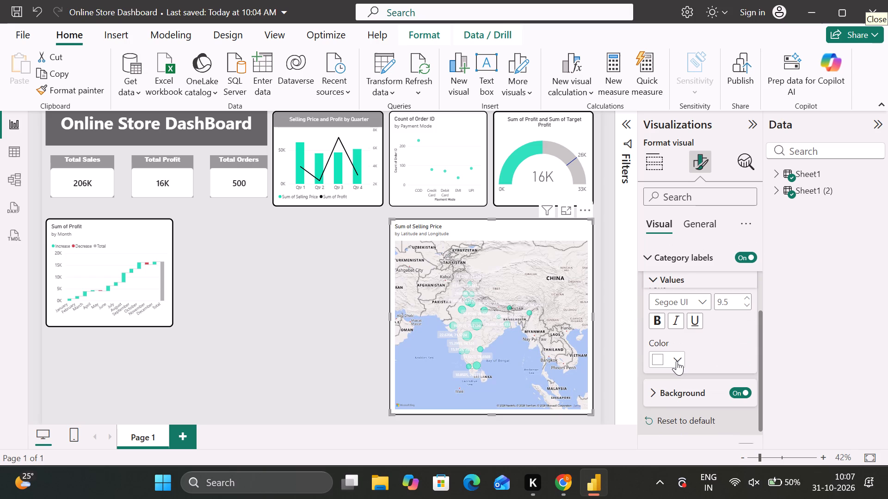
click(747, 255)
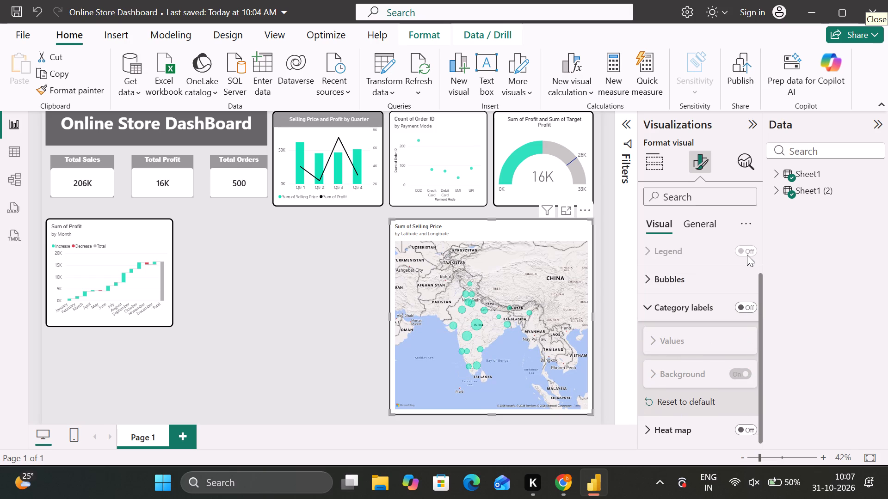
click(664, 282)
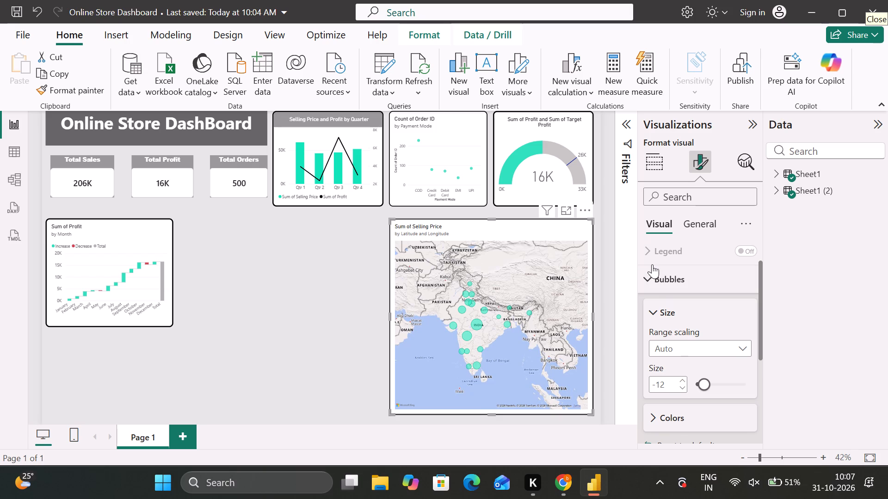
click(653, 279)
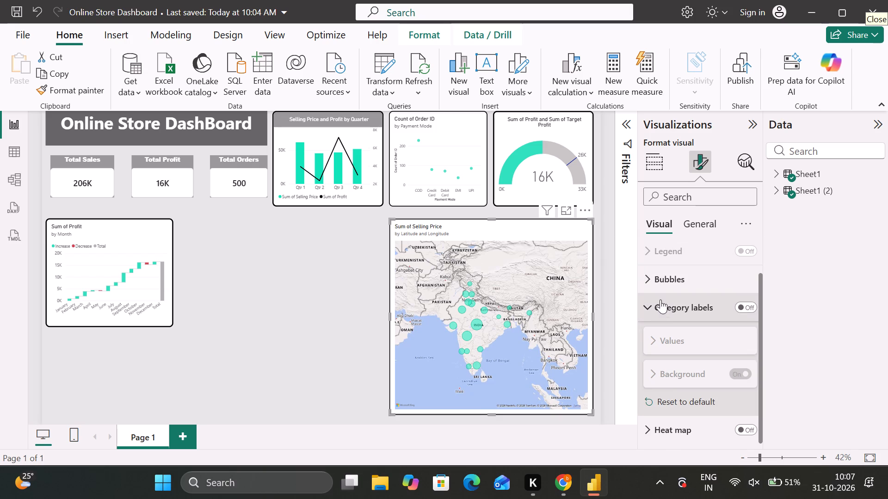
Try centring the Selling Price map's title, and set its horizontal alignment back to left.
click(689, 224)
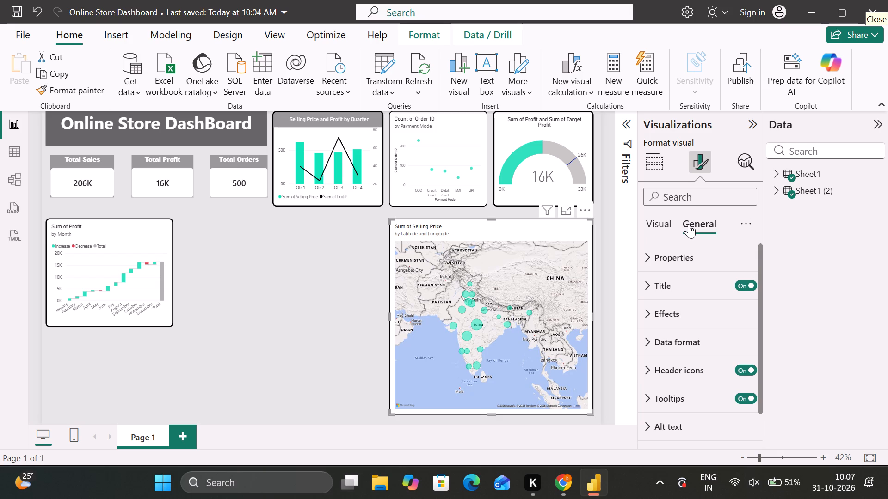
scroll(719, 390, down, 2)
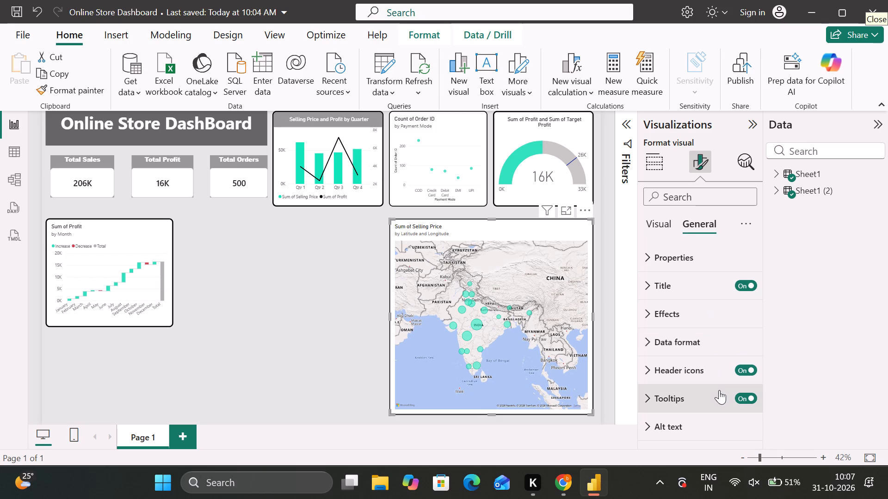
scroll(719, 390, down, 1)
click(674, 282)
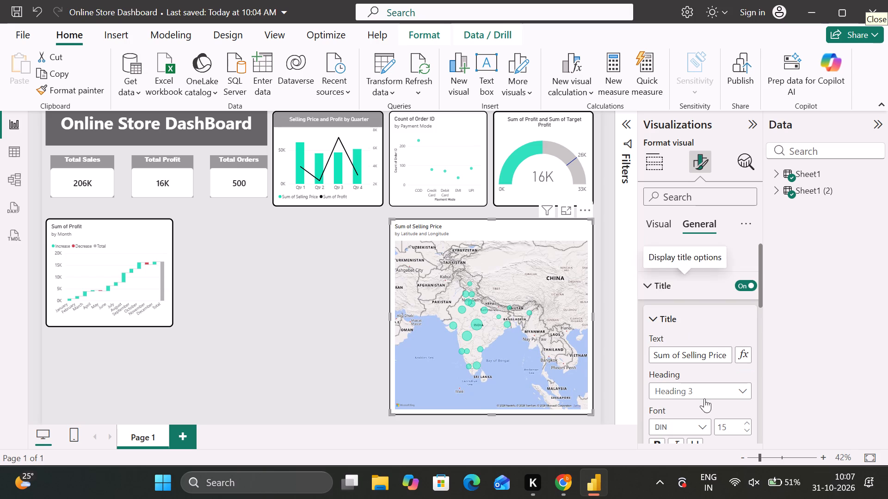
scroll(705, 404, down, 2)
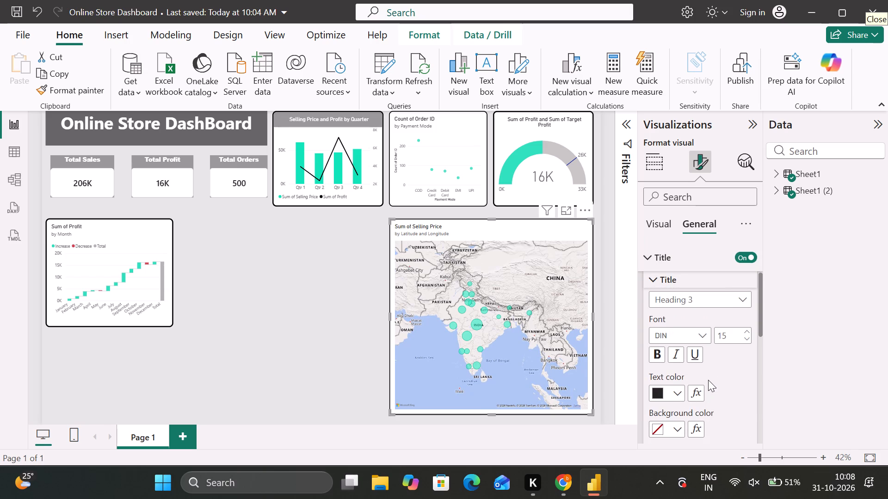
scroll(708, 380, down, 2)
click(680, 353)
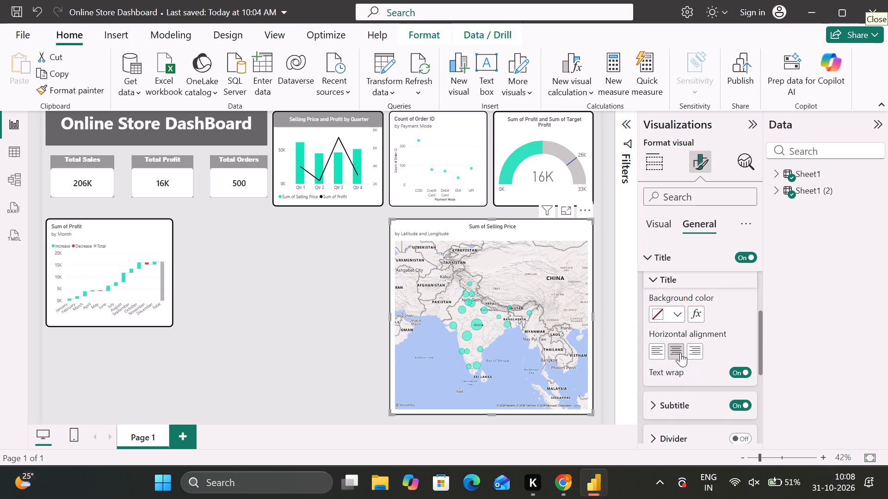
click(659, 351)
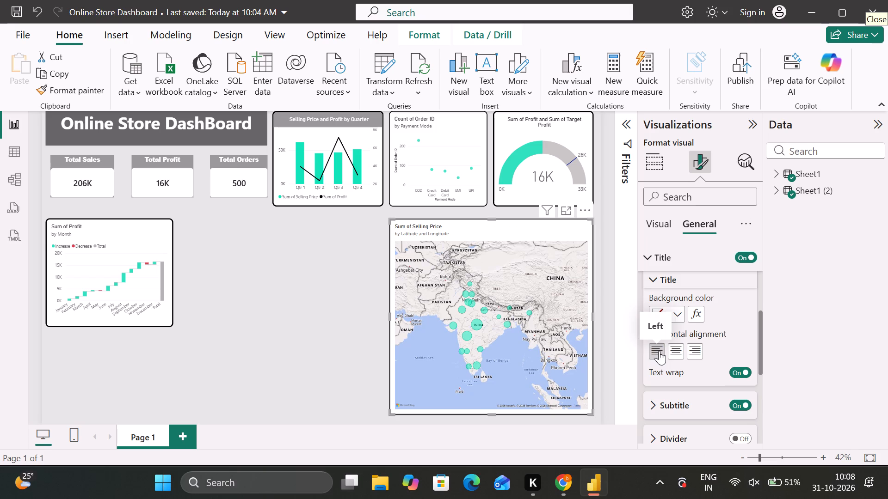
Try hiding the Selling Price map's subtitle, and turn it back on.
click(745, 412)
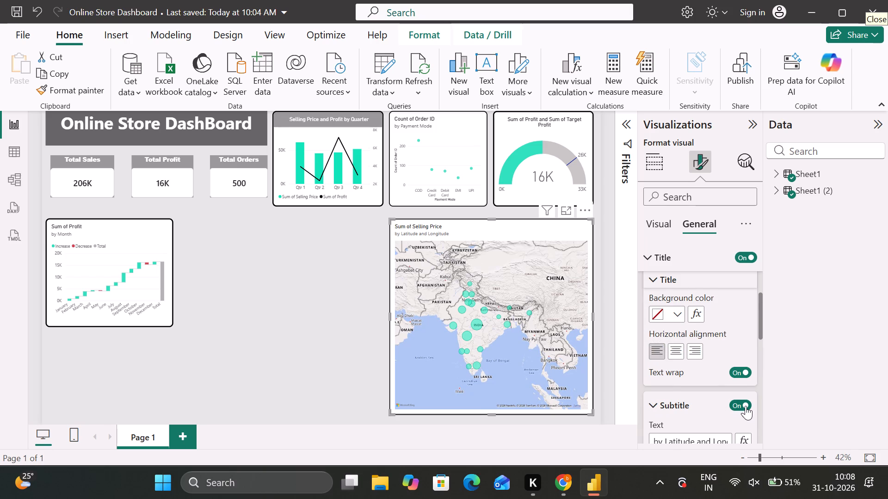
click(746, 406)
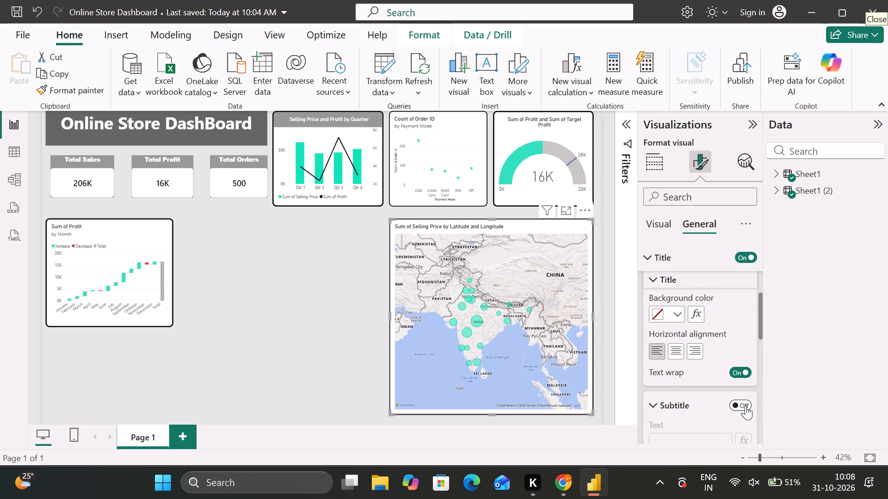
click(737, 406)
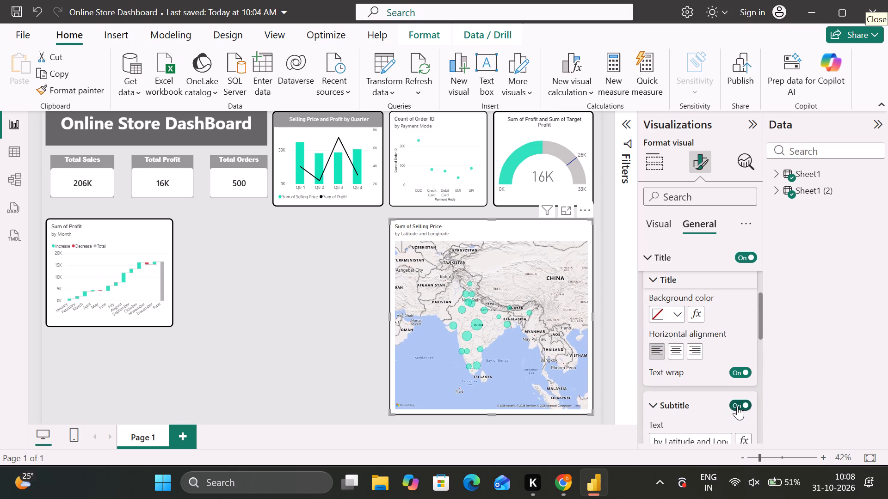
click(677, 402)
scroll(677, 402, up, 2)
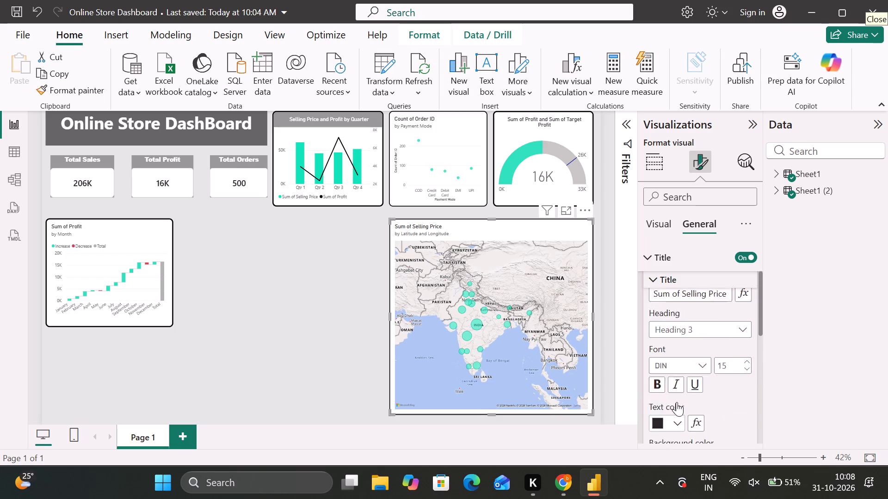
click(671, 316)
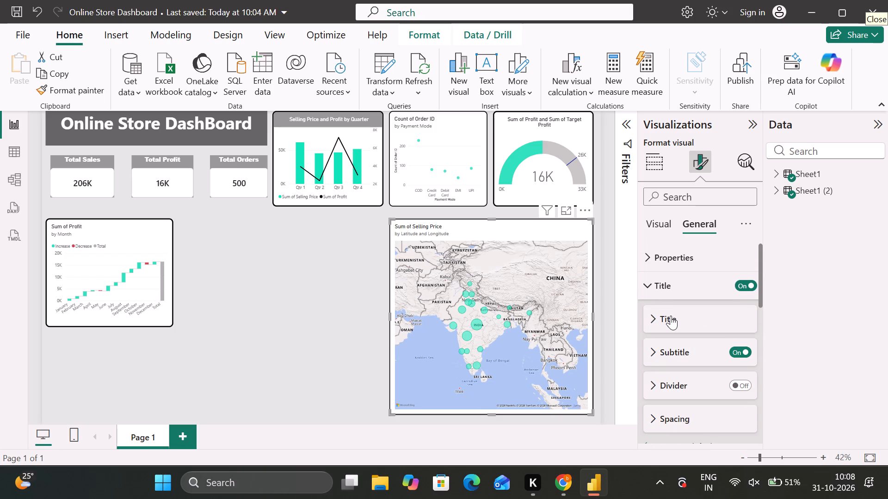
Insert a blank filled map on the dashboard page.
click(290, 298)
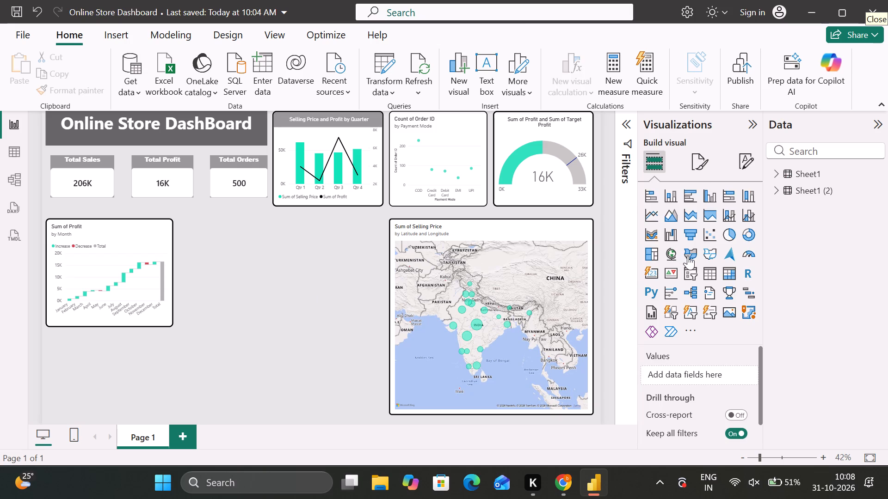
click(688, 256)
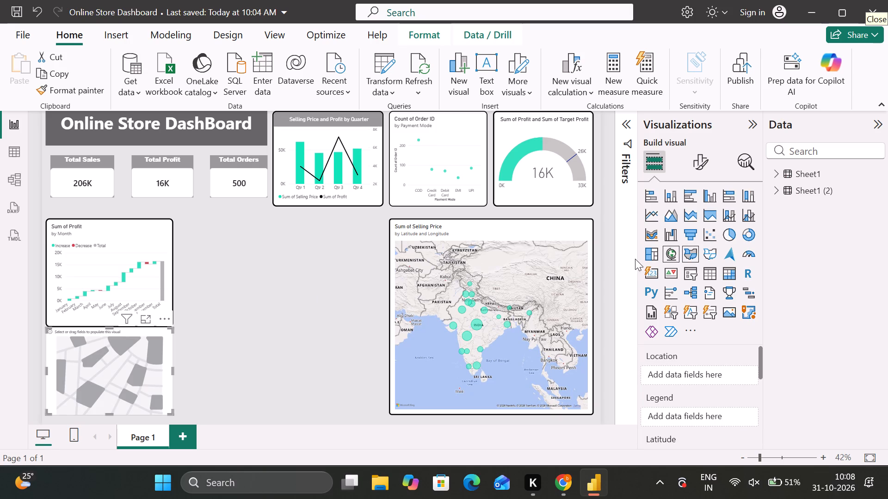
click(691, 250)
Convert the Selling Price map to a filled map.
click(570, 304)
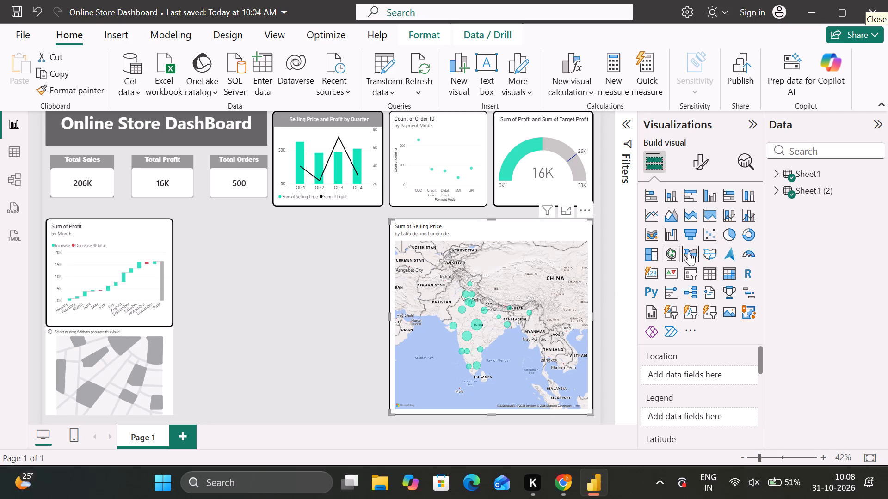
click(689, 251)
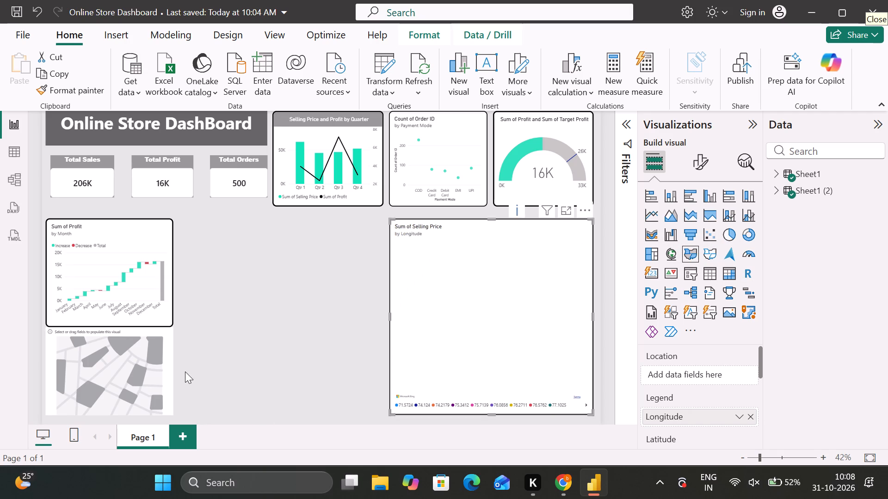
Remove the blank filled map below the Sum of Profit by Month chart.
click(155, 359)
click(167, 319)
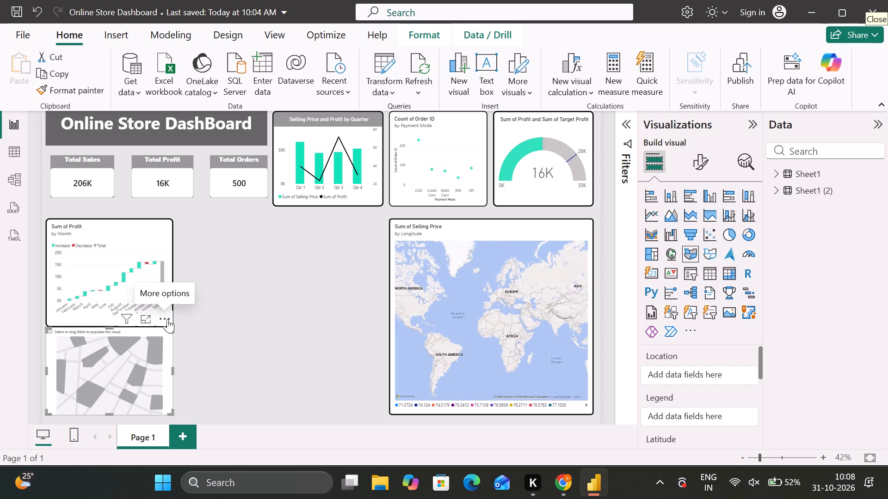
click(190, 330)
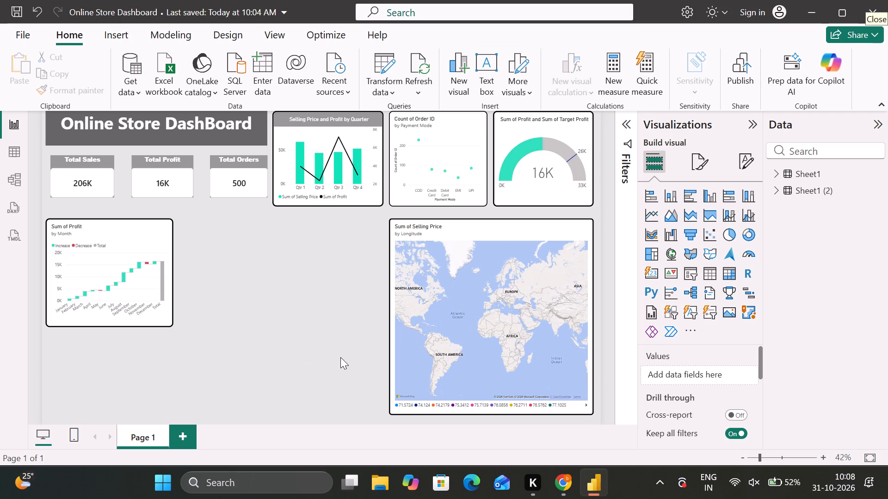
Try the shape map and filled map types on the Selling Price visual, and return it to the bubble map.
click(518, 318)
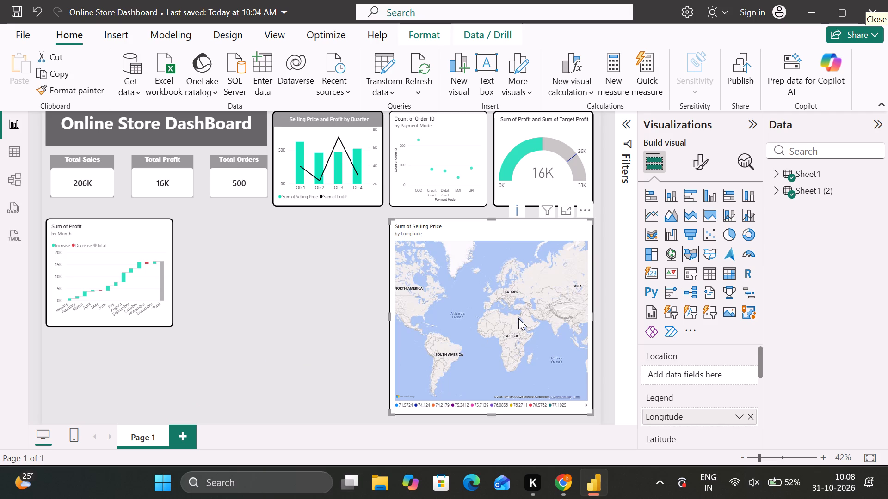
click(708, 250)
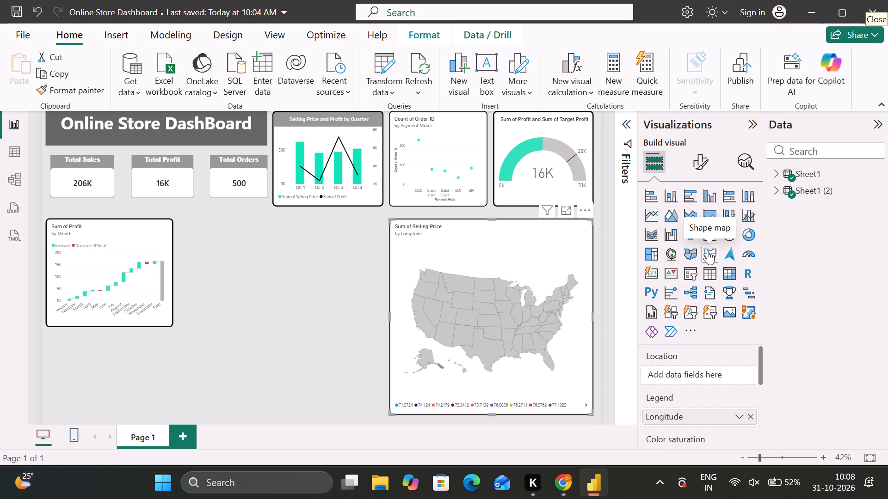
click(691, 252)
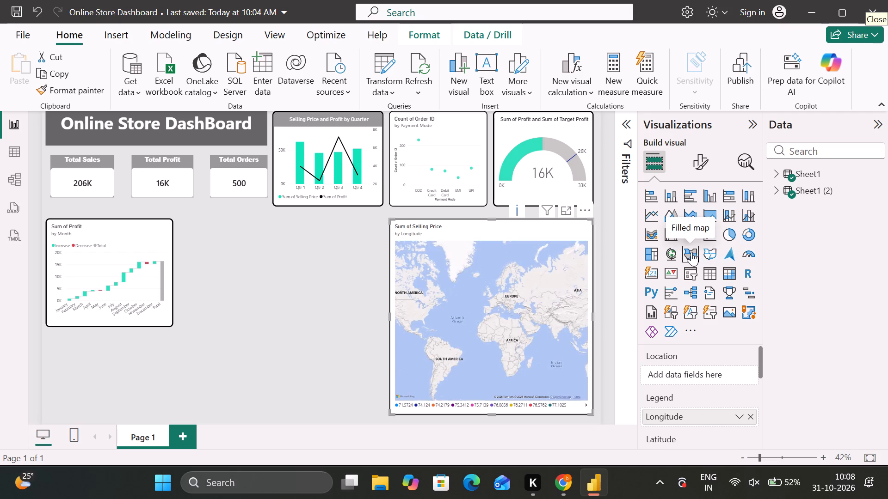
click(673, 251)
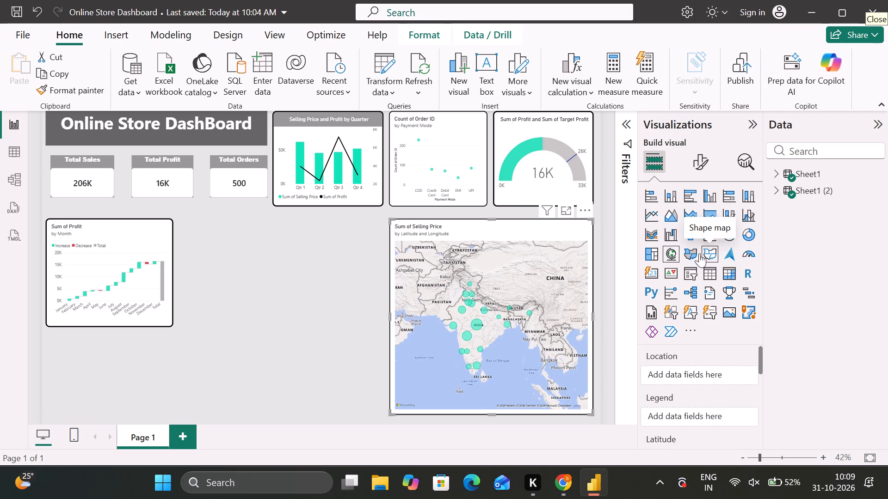
Change the Selling Price map to a filled map.
click(693, 253)
Remove Longitude from the filled map's Legend and assign the State field from Sheet1 as its Location.
scroll(713, 369, down, 1)
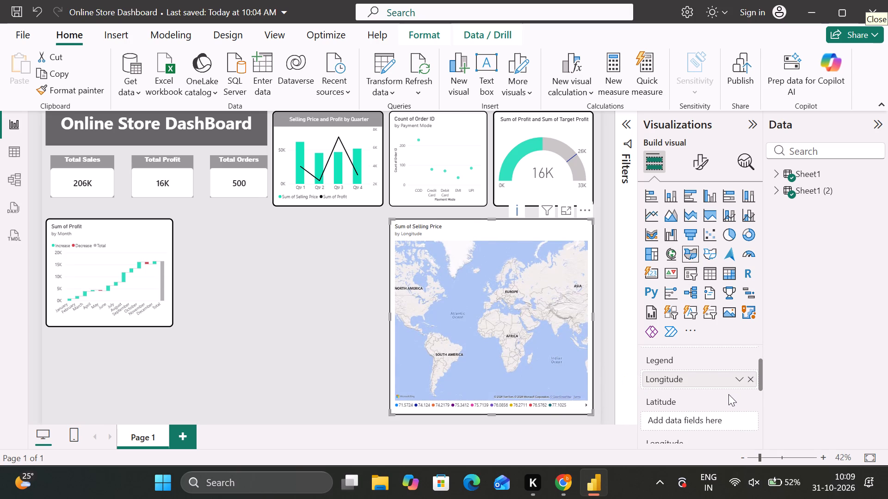
scroll(728, 394, up, 2)
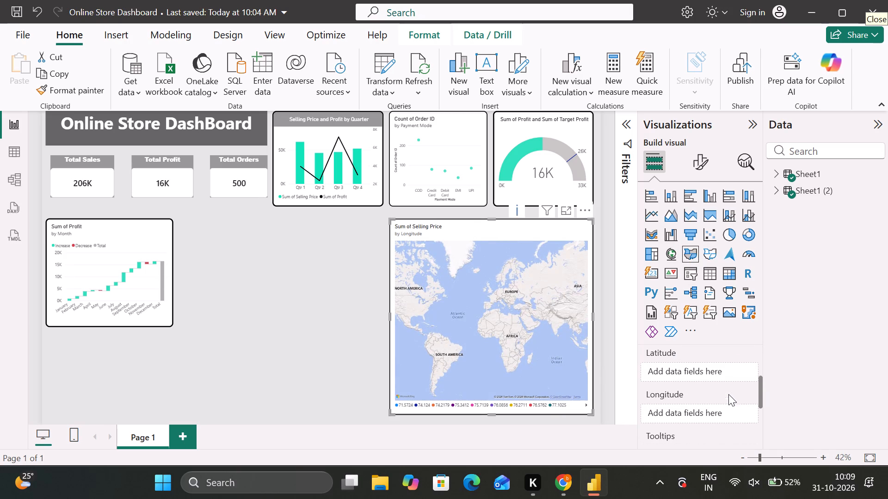
scroll(728, 394, up, 1)
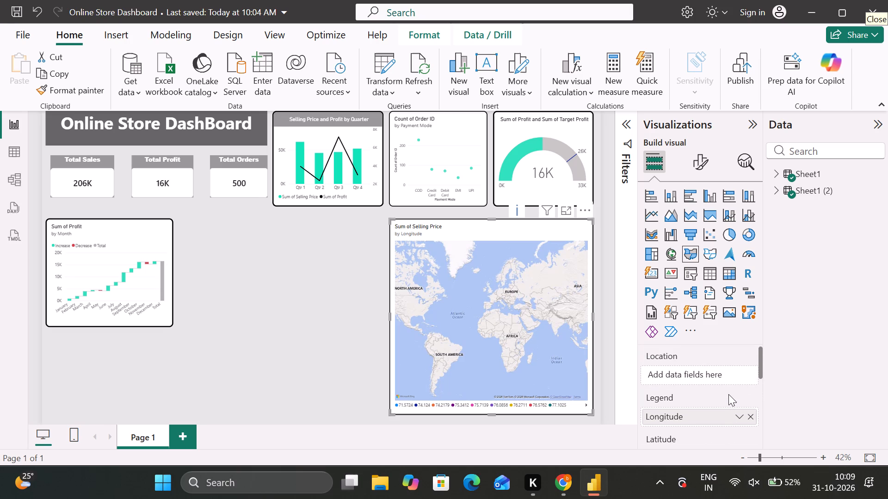
click(748, 414)
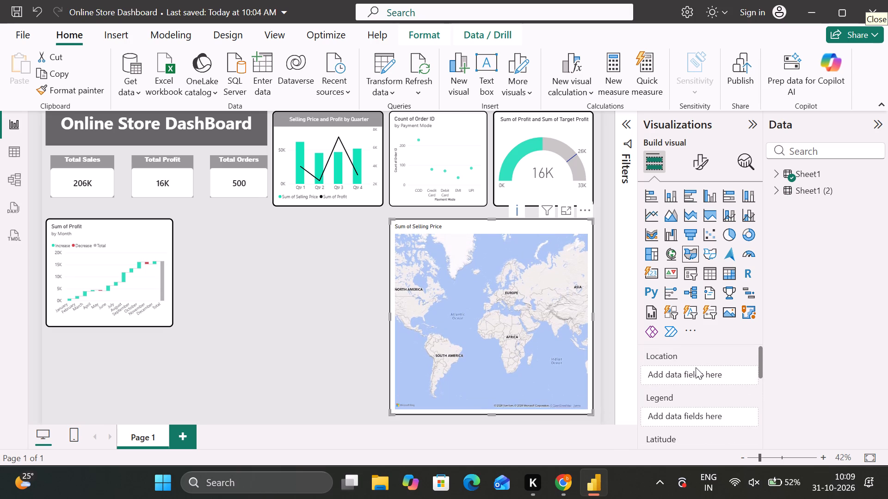
click(777, 168)
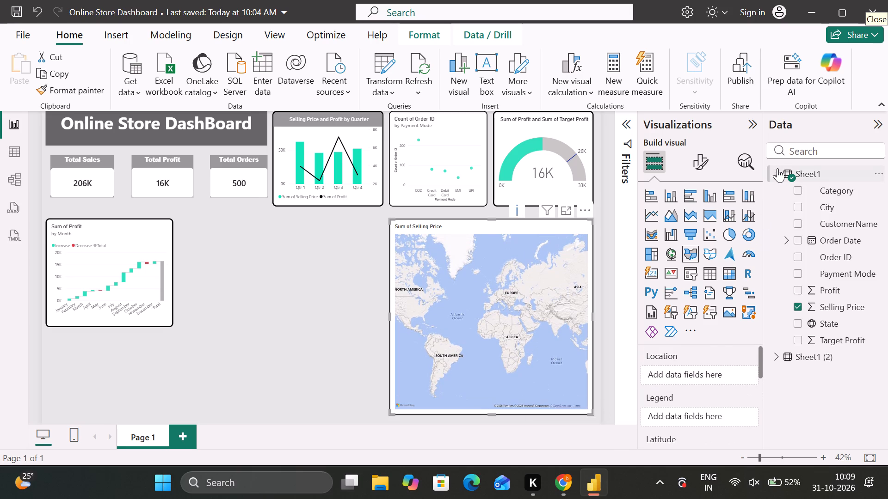
drag(826, 320, 697, 371)
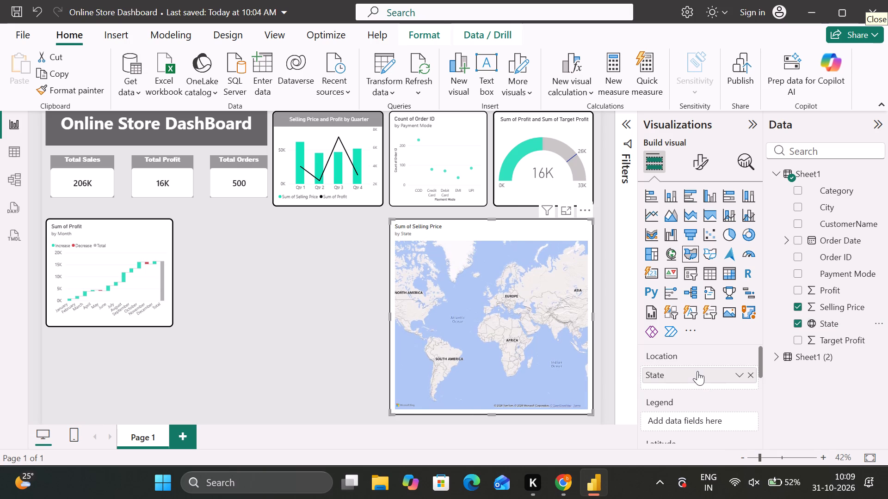
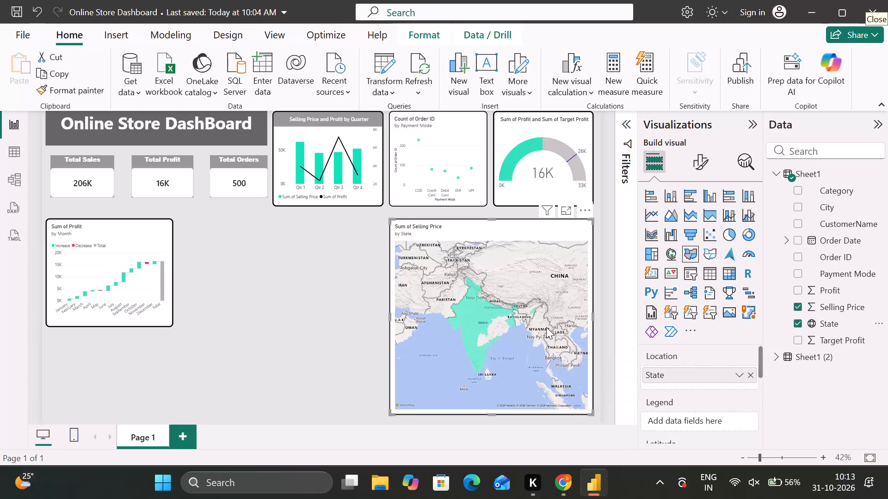
Examine the filled map's formatting options, covering map style, controls and fill colors.
click(695, 168)
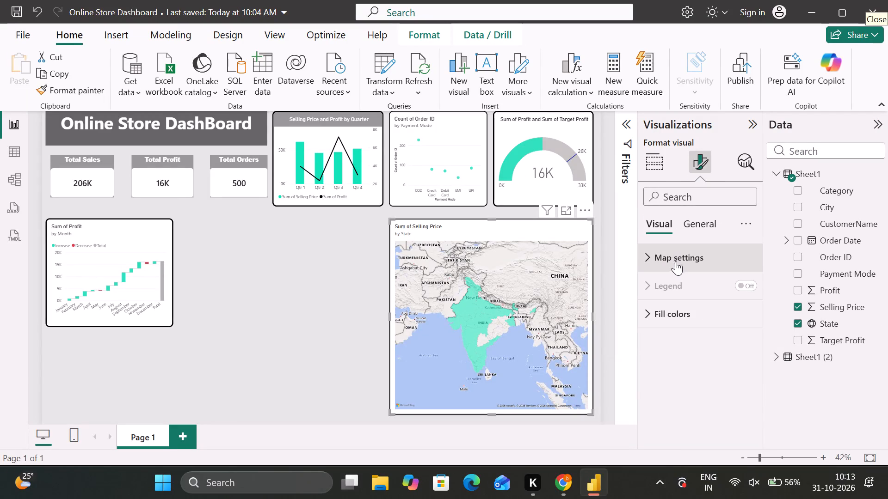
click(676, 262)
scroll(660, 315, down, 1)
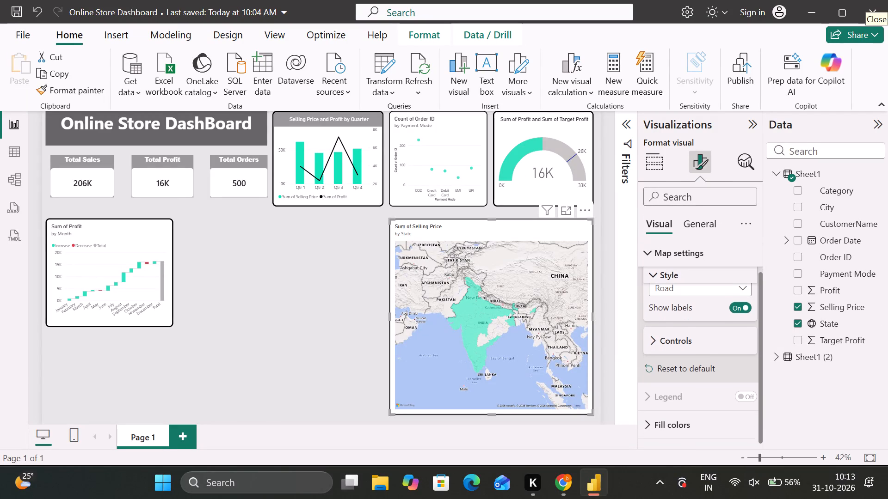
scroll(660, 315, down, 1)
click(668, 254)
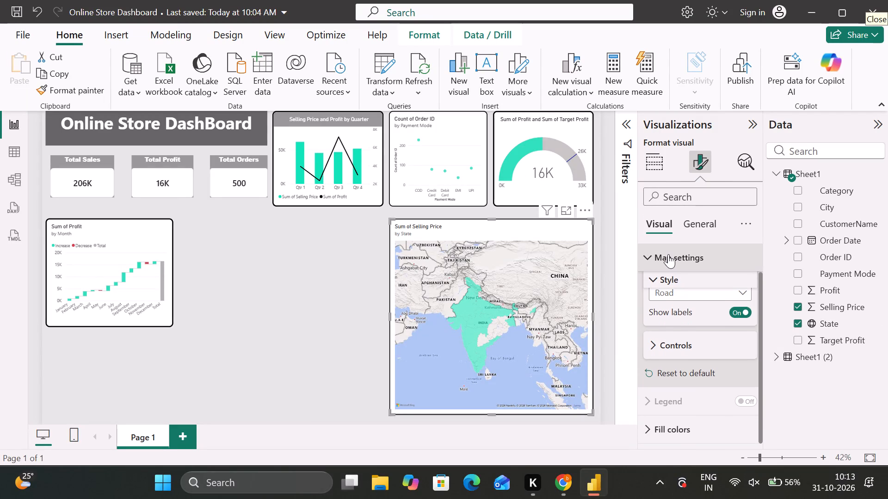
click(663, 309)
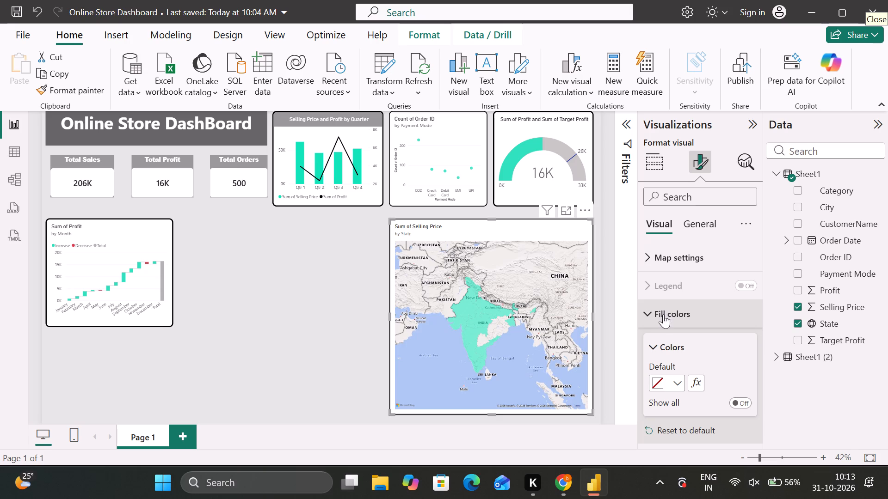
scroll(668, 364, down, 1)
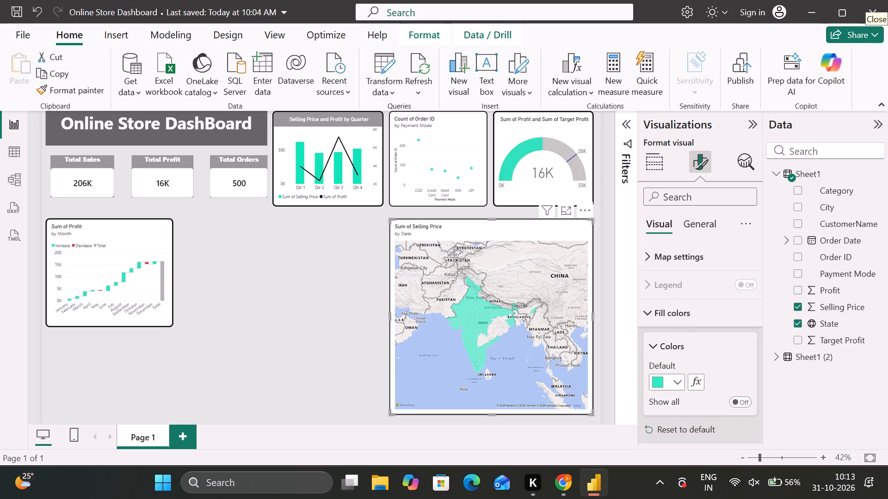
scroll(668, 364, up, 1)
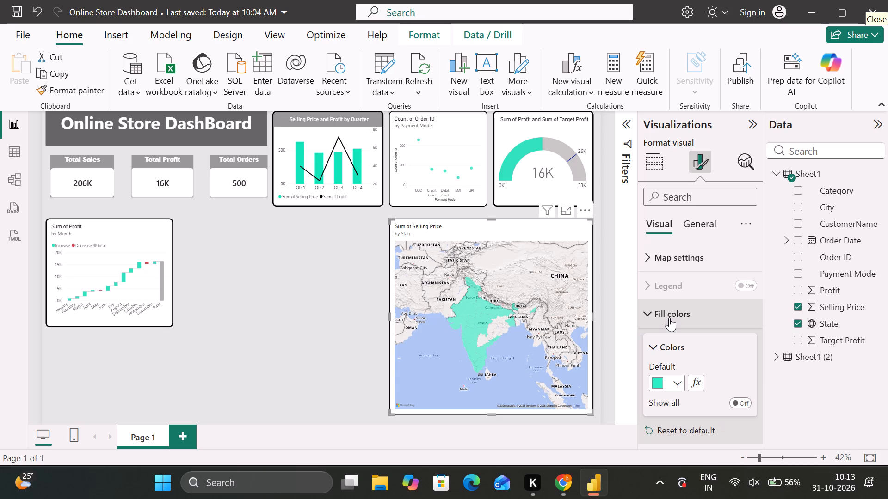
click(669, 317)
click(677, 259)
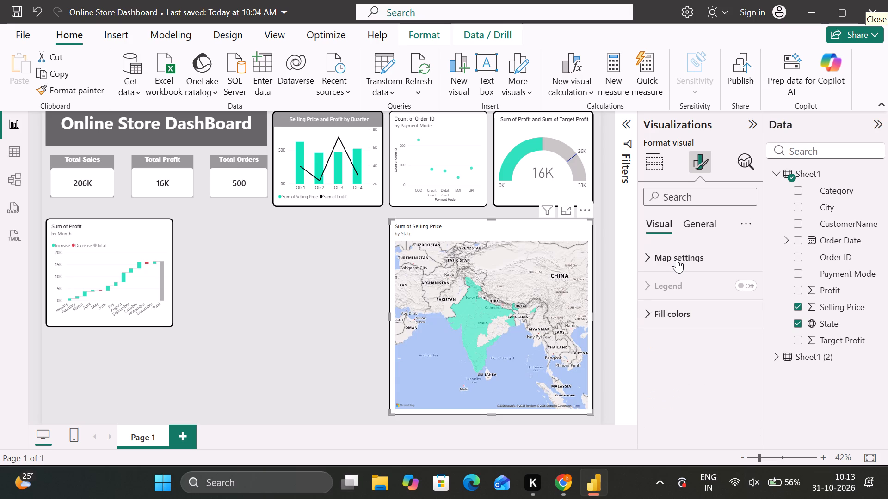
scroll(678, 324, down, 1)
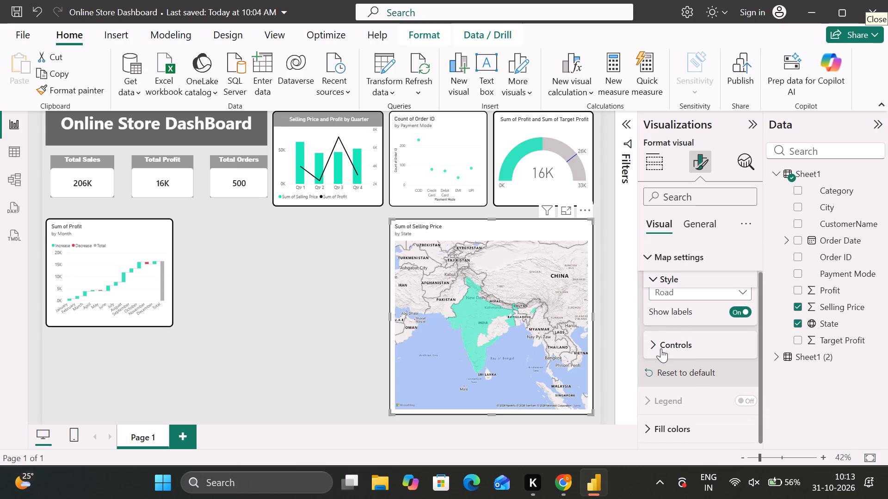
click(661, 348)
scroll(661, 348, down, 1)
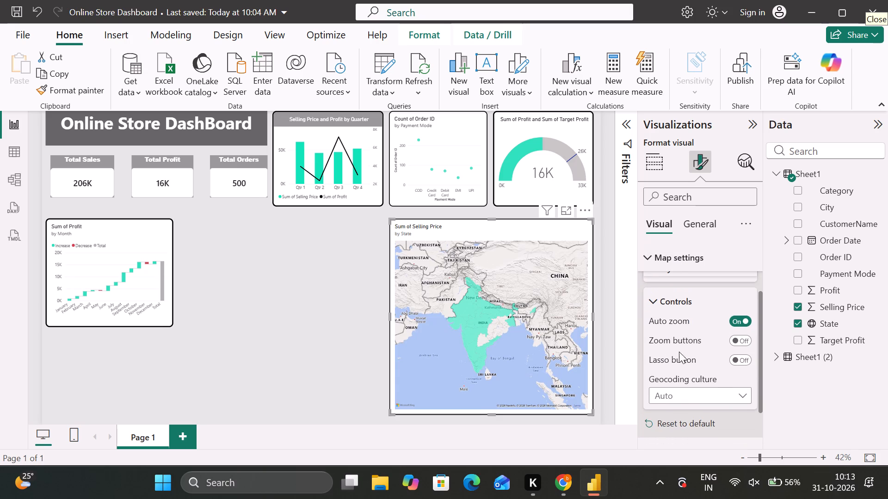
scroll(717, 402, down, 1)
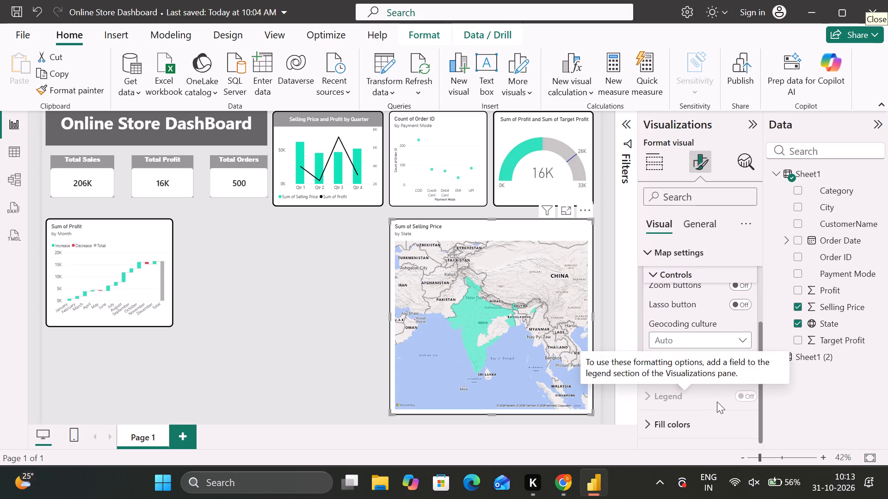
scroll(717, 402, down, 1)
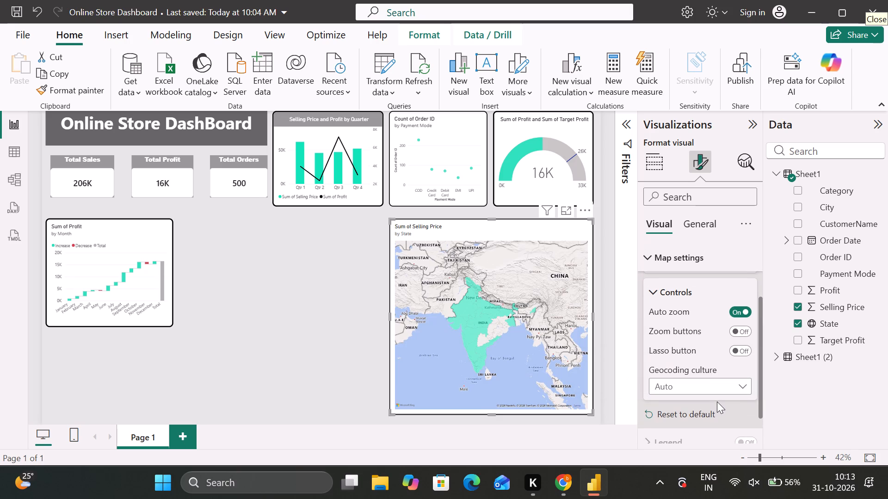
scroll(717, 402, up, 1)
click(665, 335)
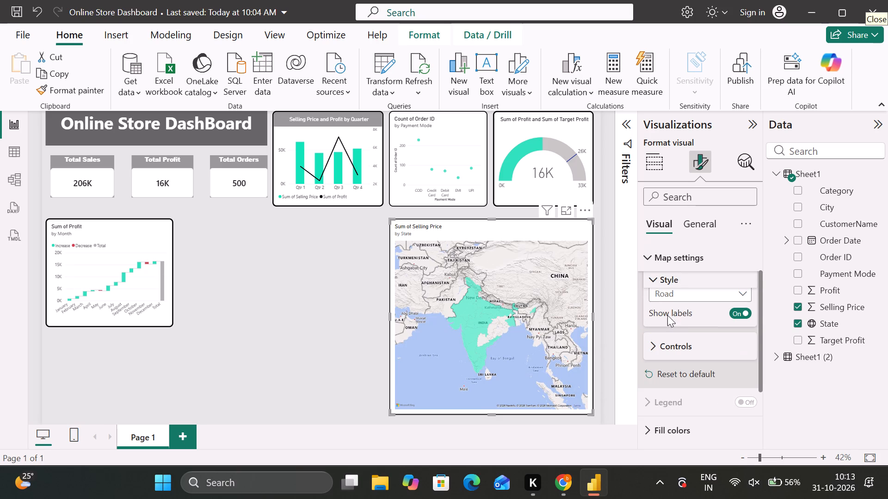
click(667, 278)
click(669, 251)
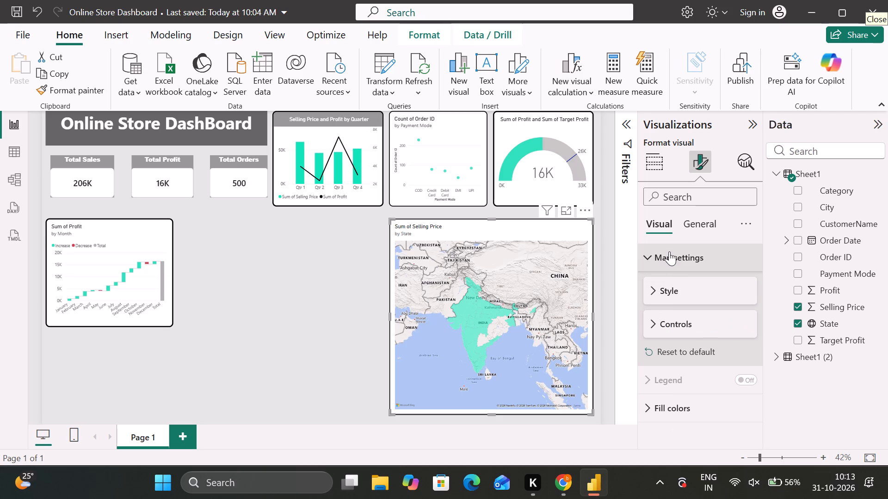
Enable separate fill colors for all states on the Selling Price map and set Bihar to the bright blue theme color.
click(660, 309)
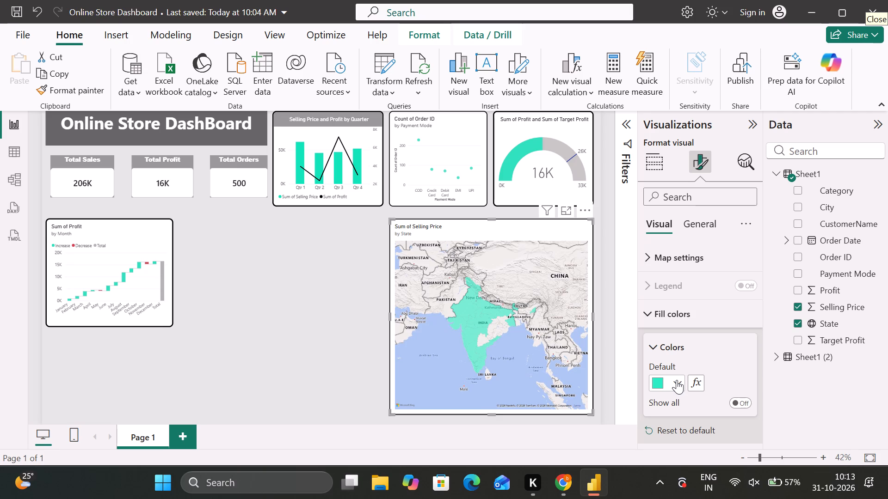
click(677, 380)
click(677, 380)
click(737, 404)
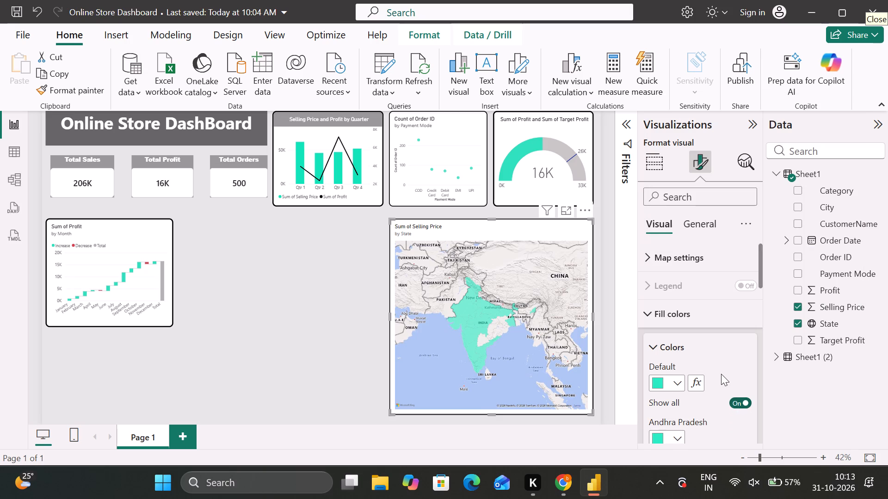
scroll(721, 374, down, 2)
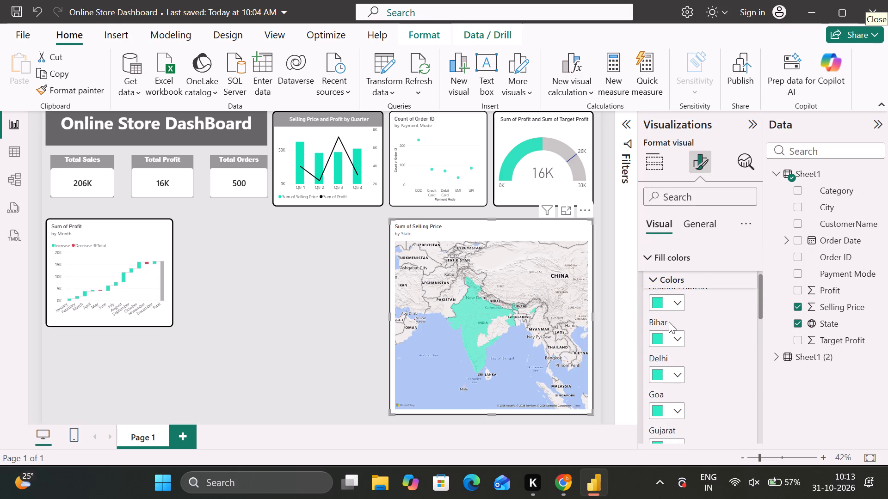
click(671, 339)
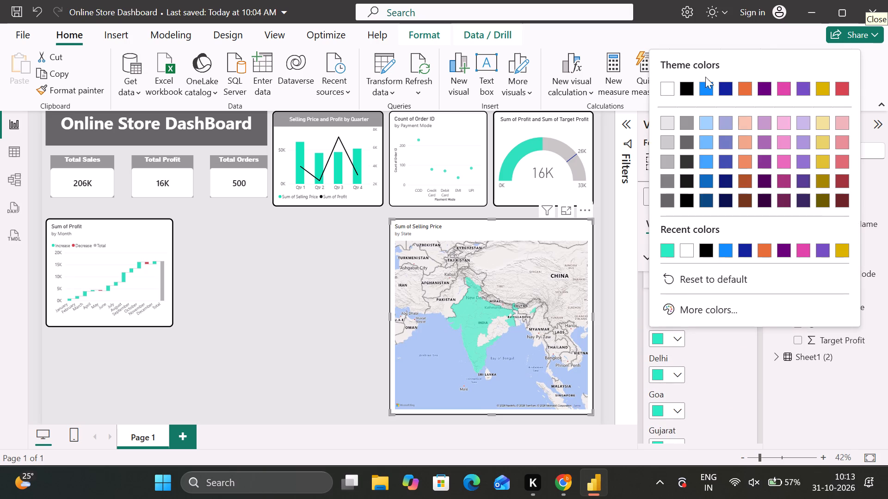
click(704, 85)
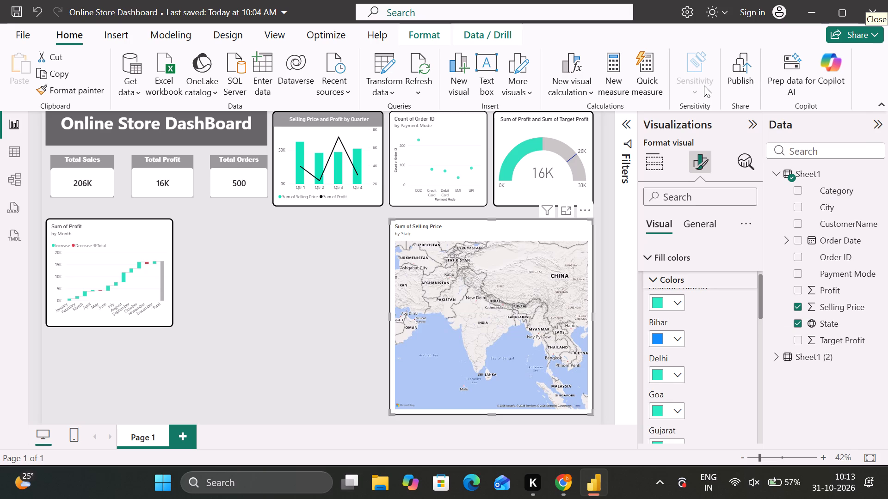
Set the fill colors of Delhi, Goa and Gujarat to the orange theme color.
click(672, 373)
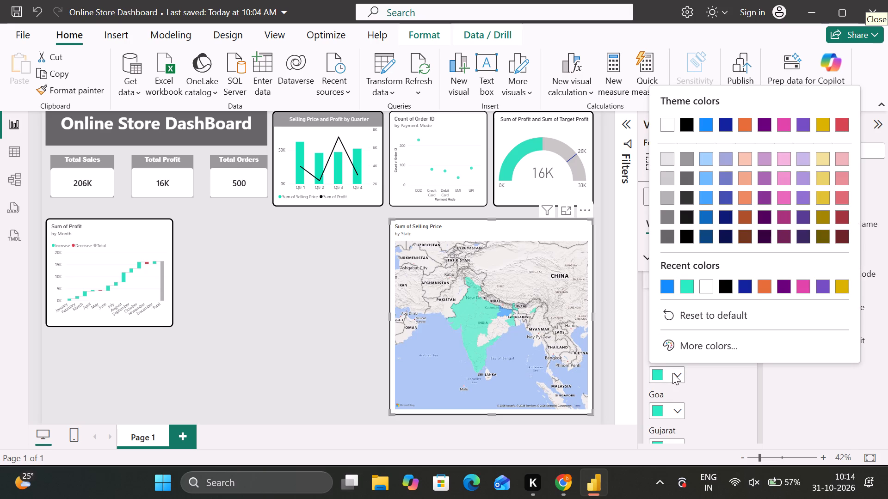
click(749, 124)
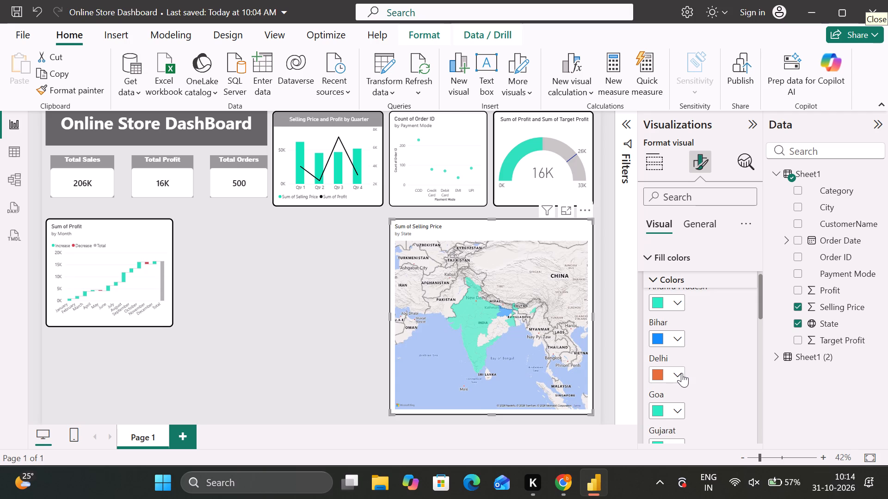
click(682, 413)
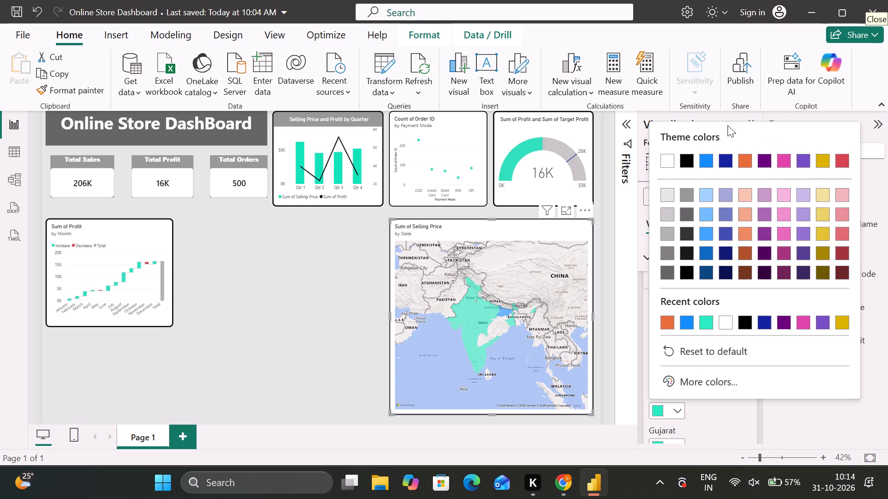
click(742, 169)
click(742, 164)
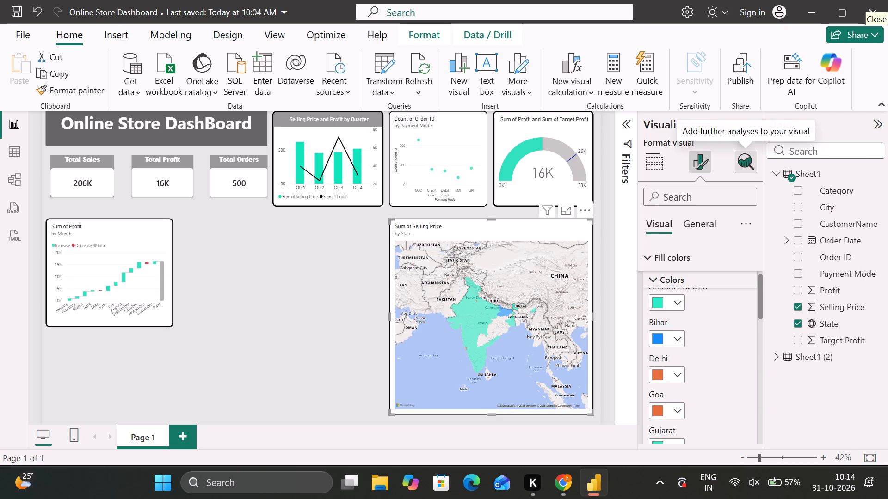
scroll(683, 357, down, 1)
click(681, 411)
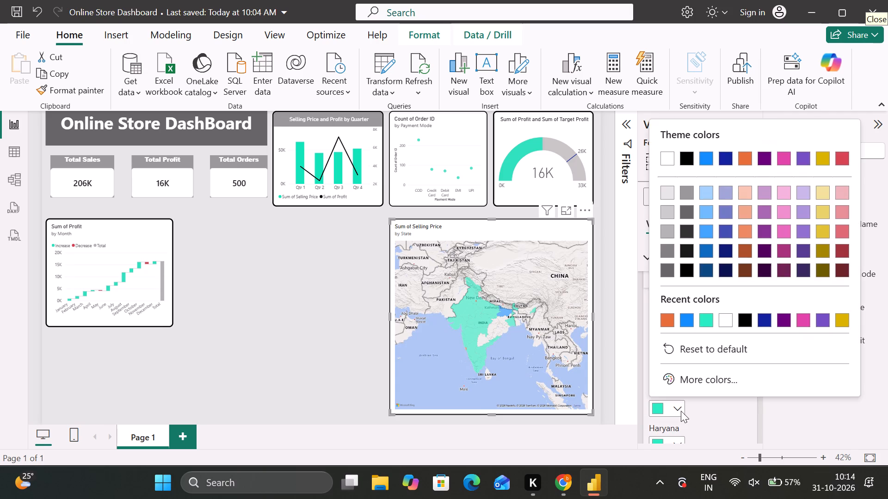
click(746, 155)
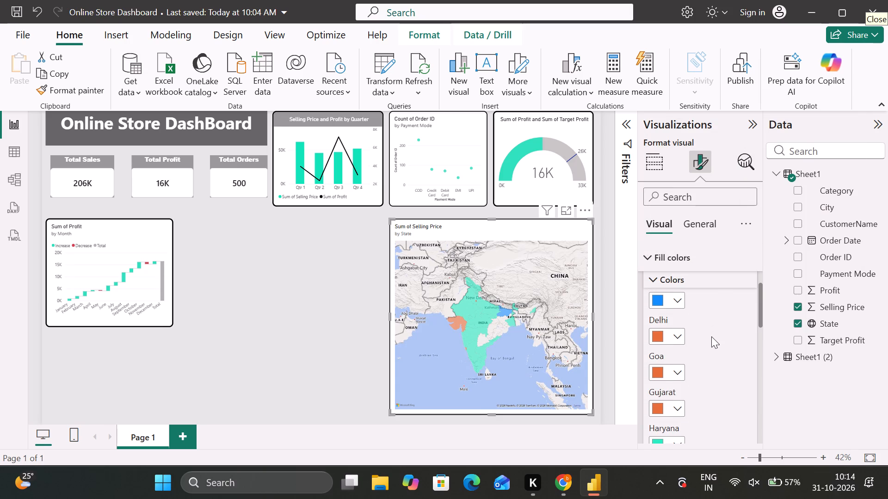
Set the fill color of Jammu and Kashmir to orange #E66C37 (Theme color 3).
scroll(711, 336, down, 1)
click(681, 386)
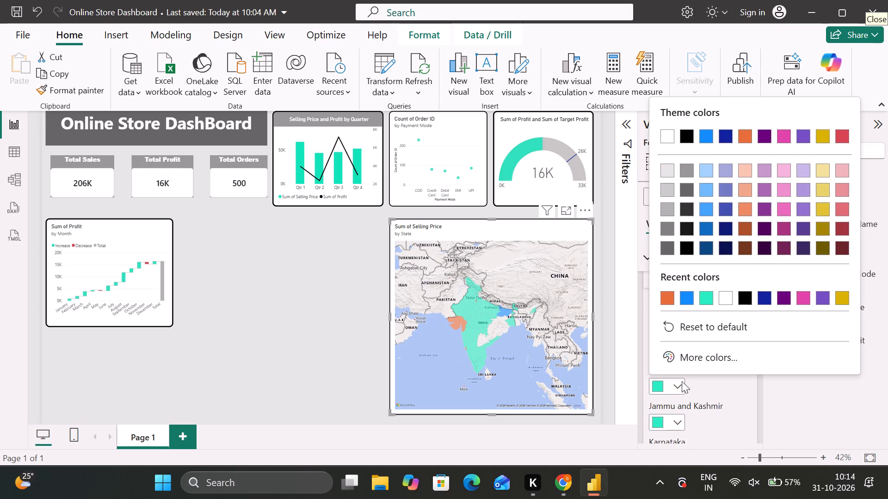
click(676, 430)
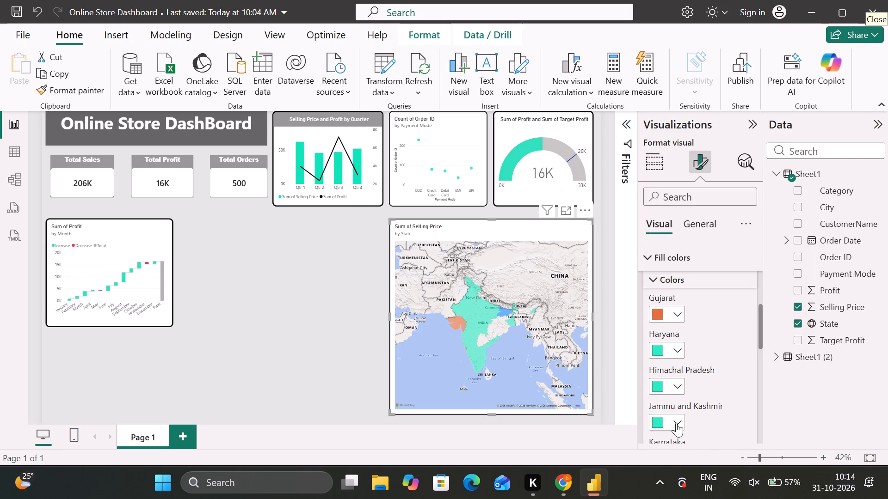
click(676, 423)
click(740, 170)
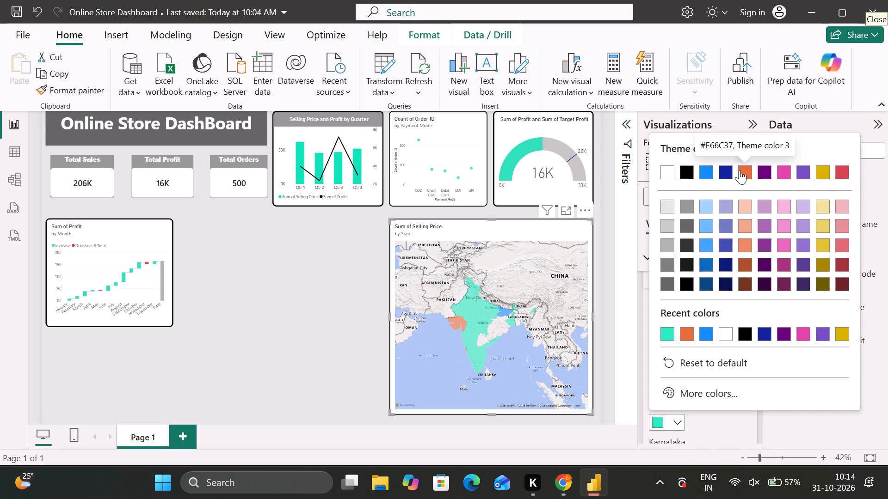
Set the fill color of Karnataka to the bright blue theme color.
scroll(720, 316, down, 1)
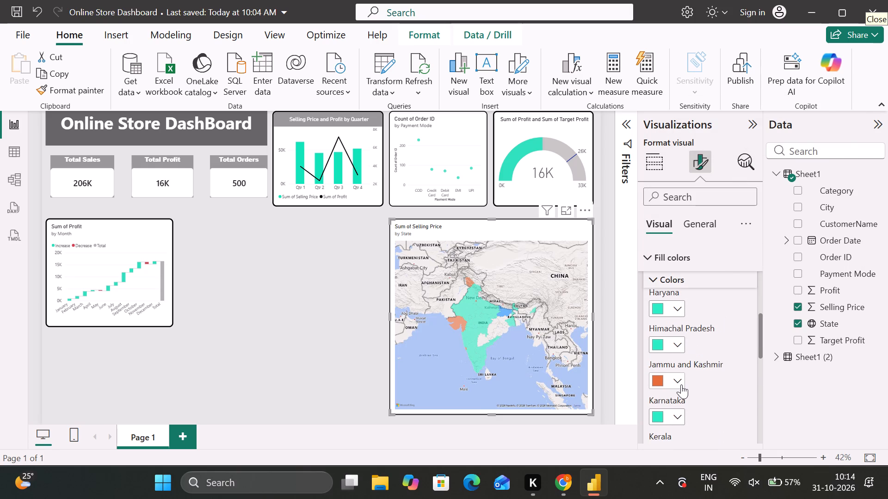
scroll(681, 409, down, 1)
click(678, 350)
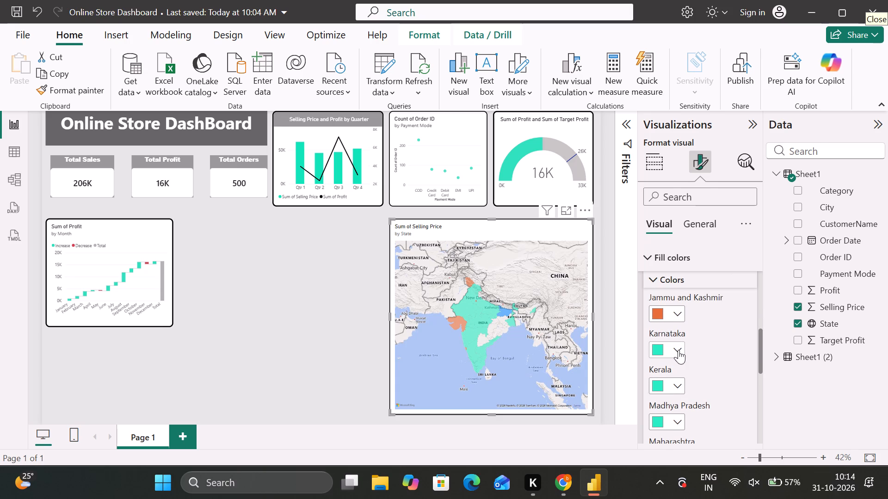
click(706, 97)
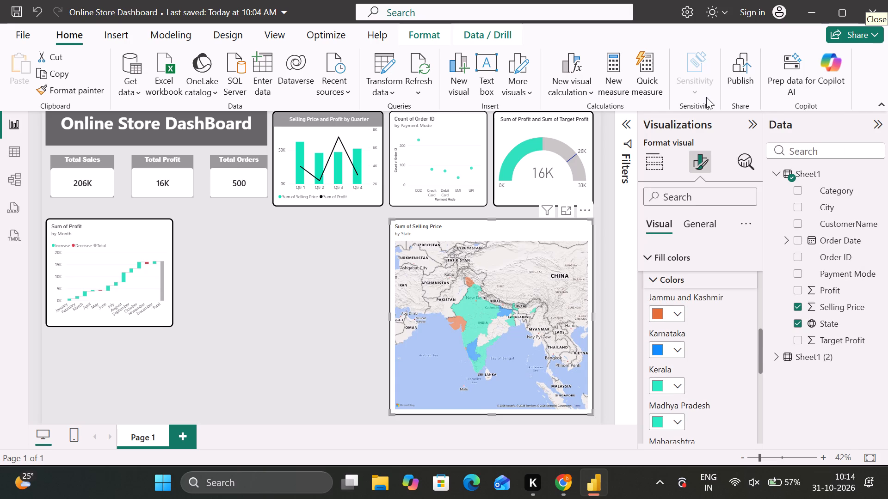
Set the fill colors of Madhya Pradesh and Maharashtra to the orange theme color.
click(679, 420)
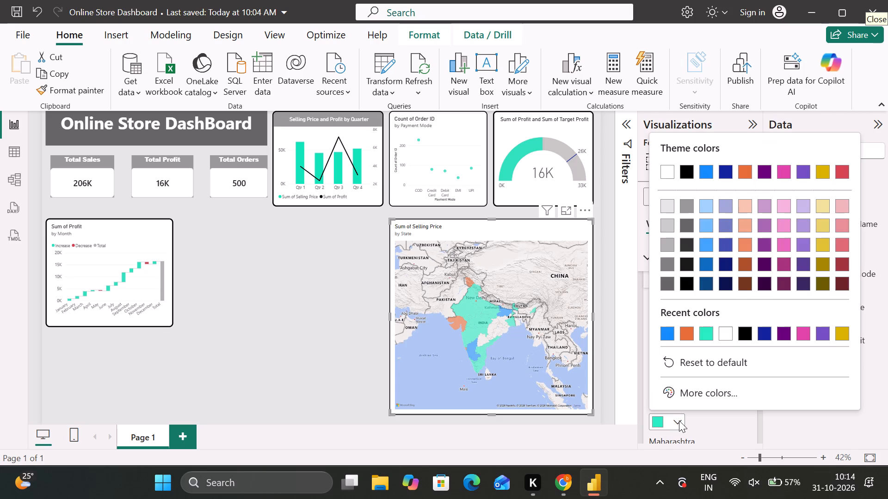
click(741, 173)
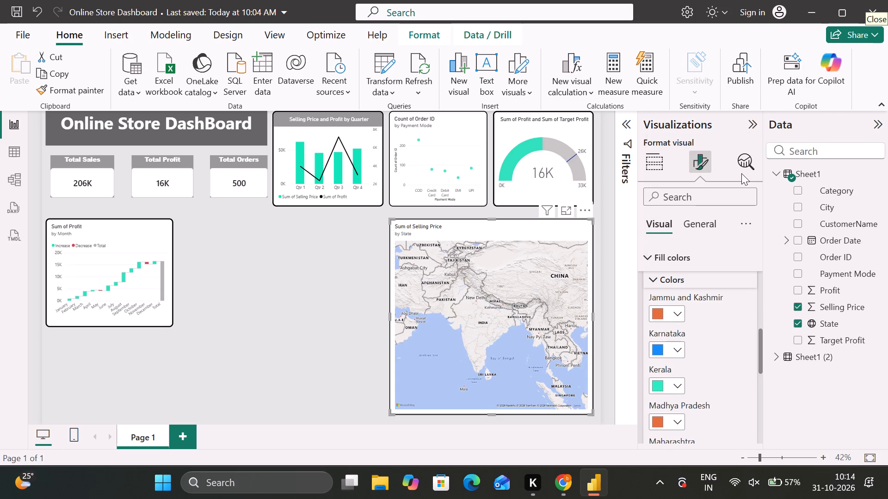
scroll(666, 312, down, 2)
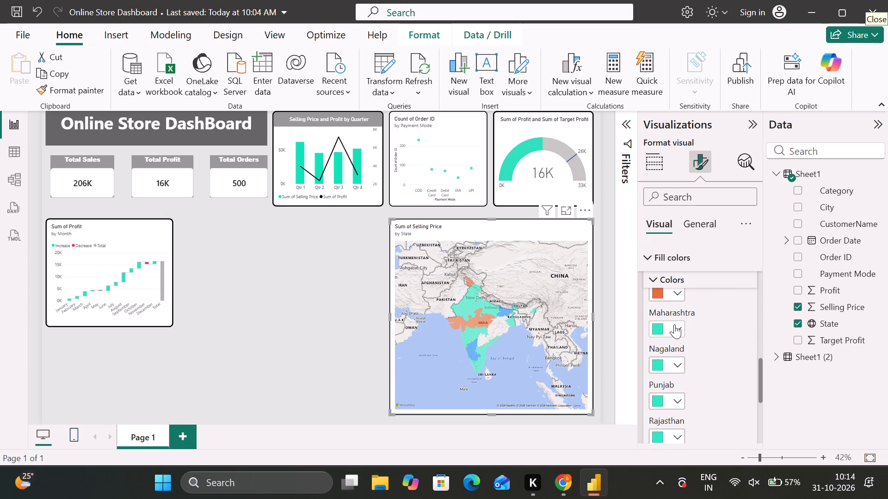
click(674, 324)
click(747, 79)
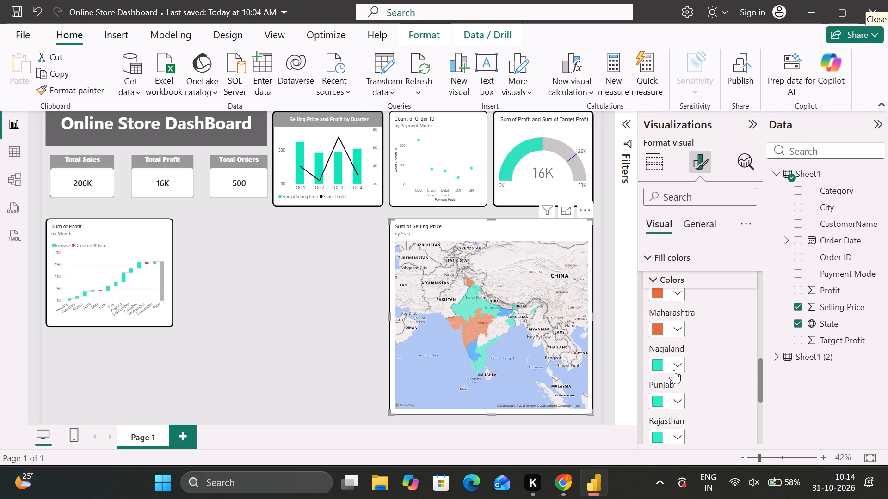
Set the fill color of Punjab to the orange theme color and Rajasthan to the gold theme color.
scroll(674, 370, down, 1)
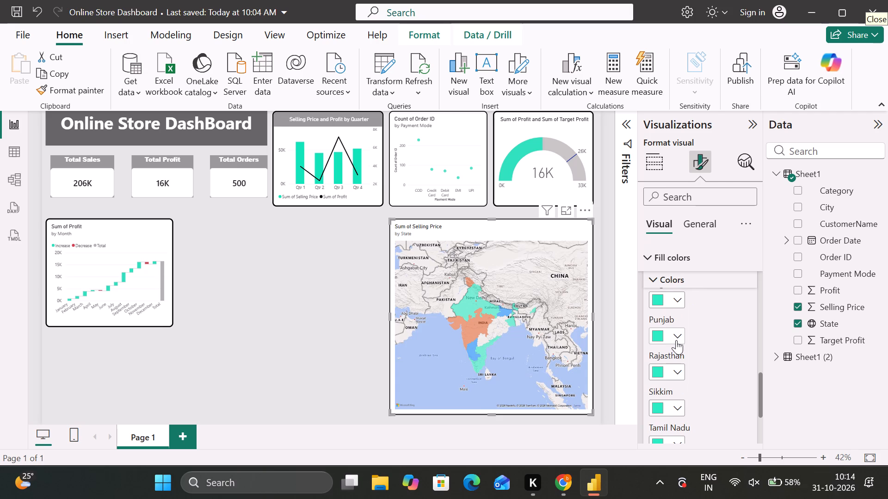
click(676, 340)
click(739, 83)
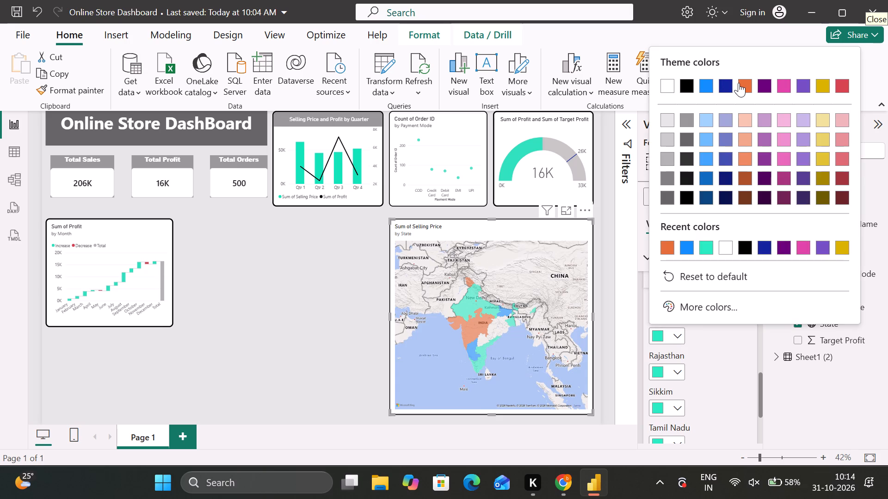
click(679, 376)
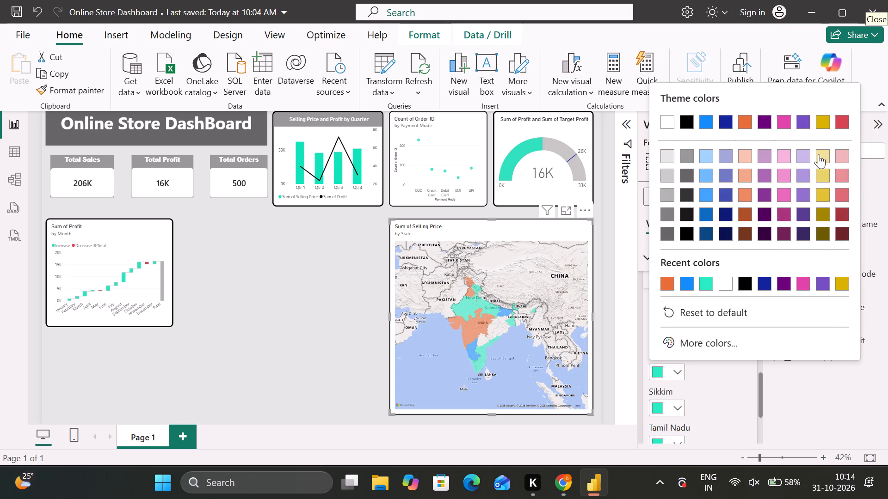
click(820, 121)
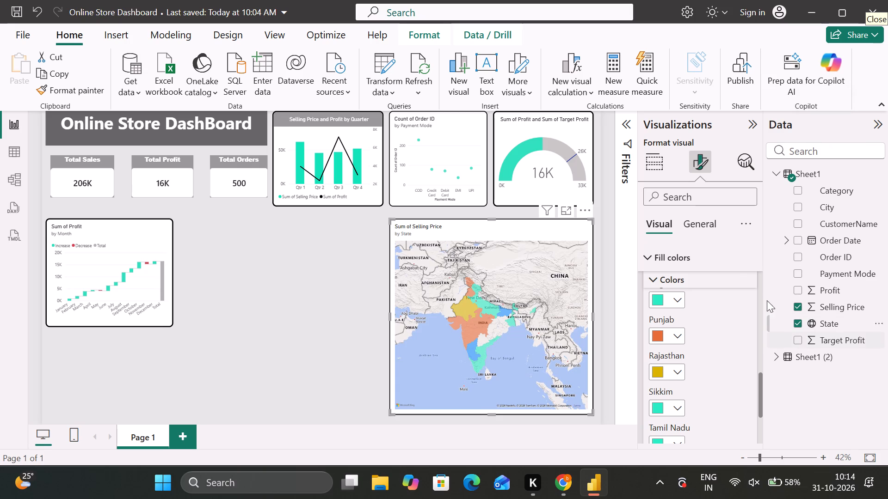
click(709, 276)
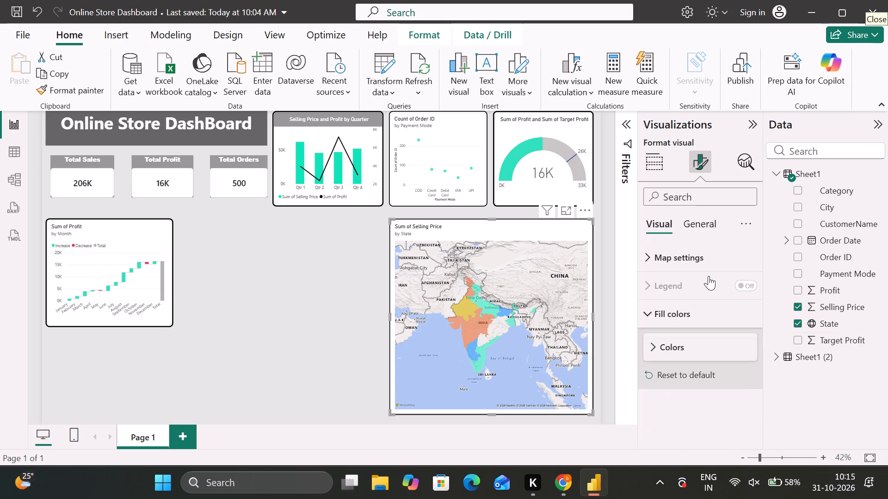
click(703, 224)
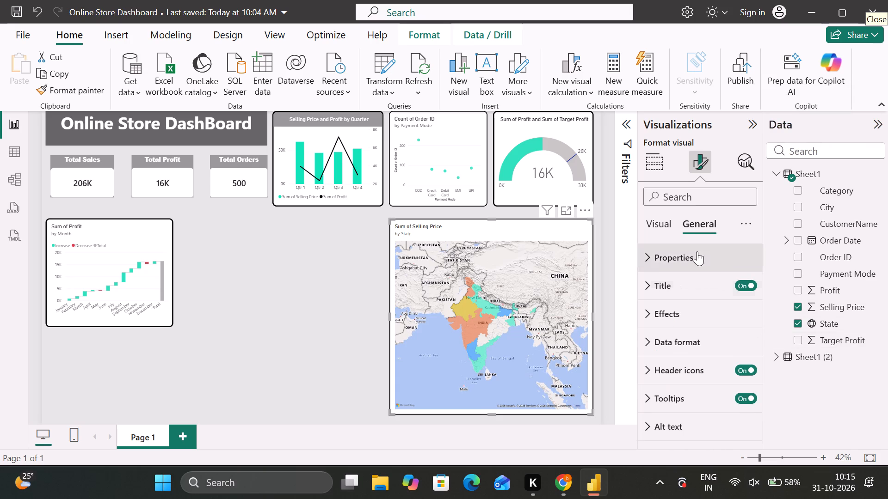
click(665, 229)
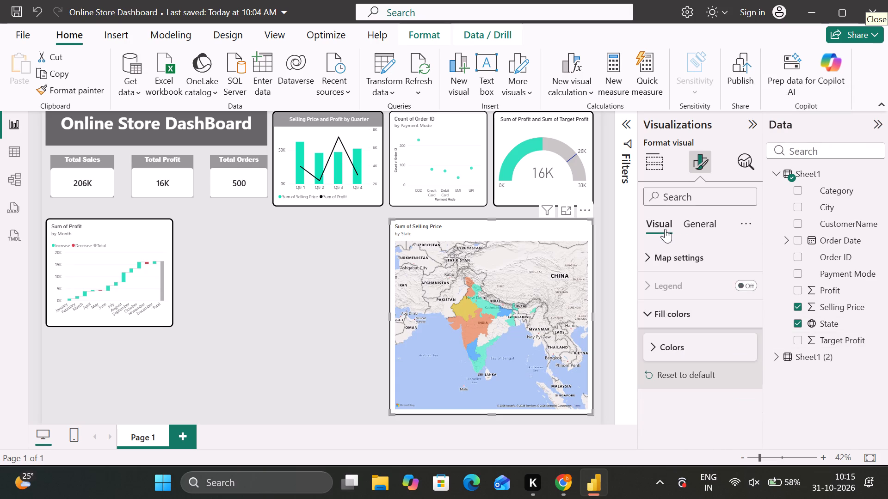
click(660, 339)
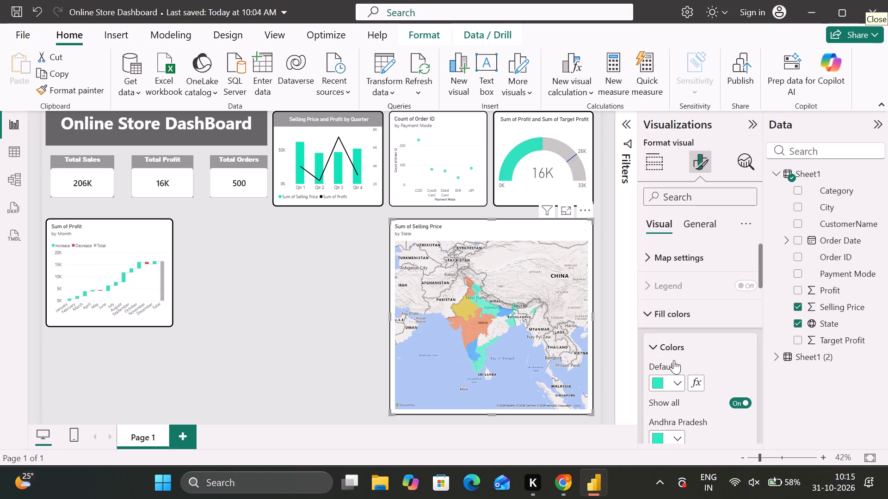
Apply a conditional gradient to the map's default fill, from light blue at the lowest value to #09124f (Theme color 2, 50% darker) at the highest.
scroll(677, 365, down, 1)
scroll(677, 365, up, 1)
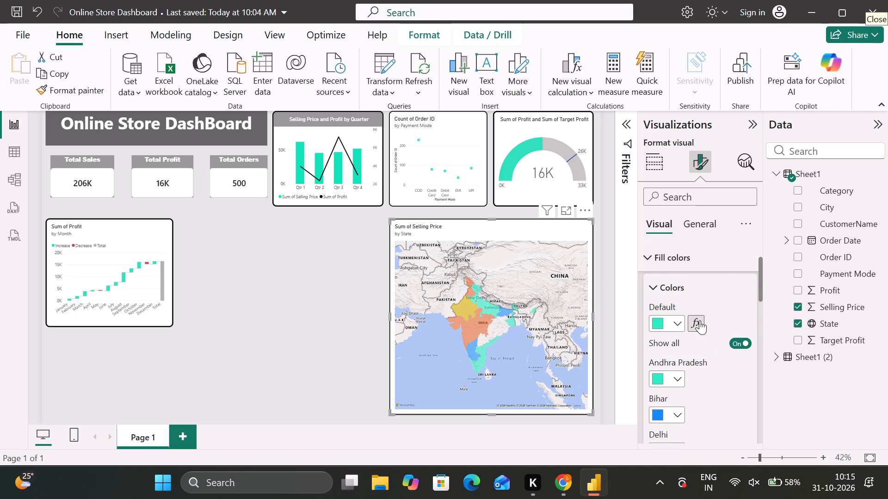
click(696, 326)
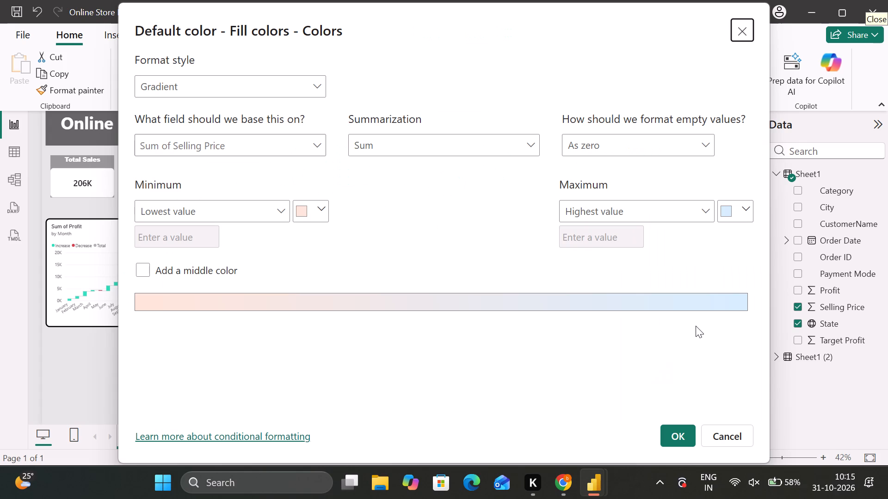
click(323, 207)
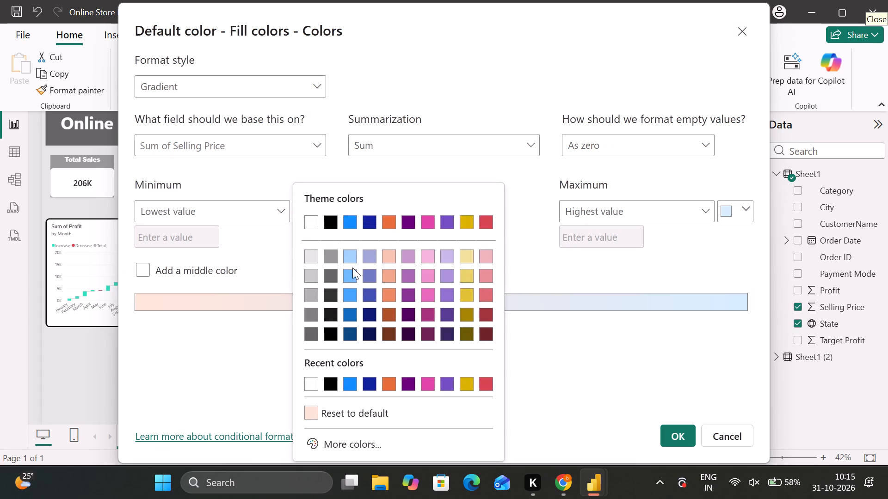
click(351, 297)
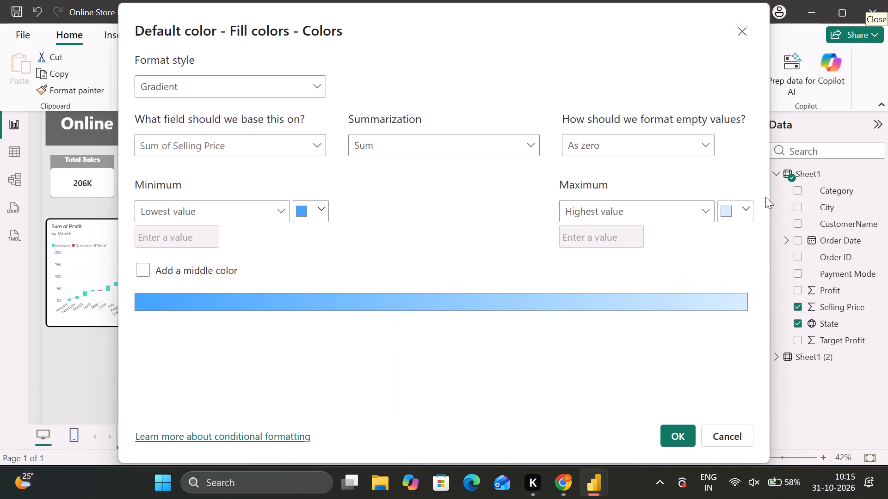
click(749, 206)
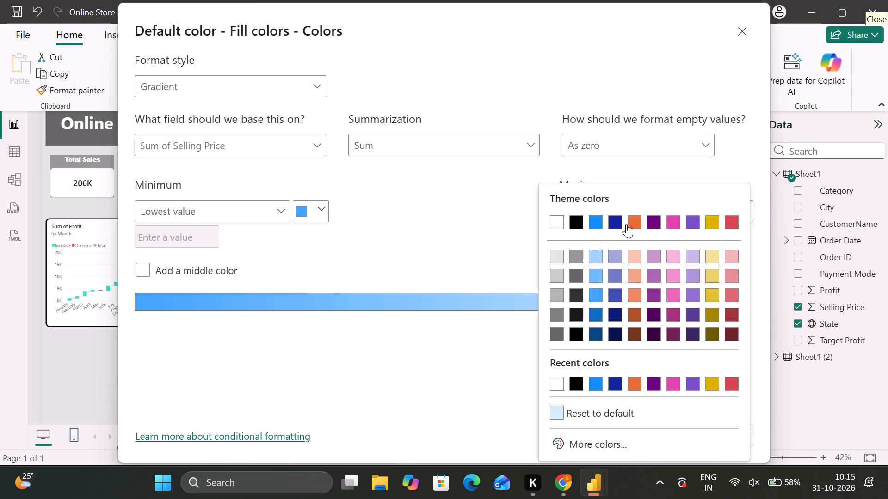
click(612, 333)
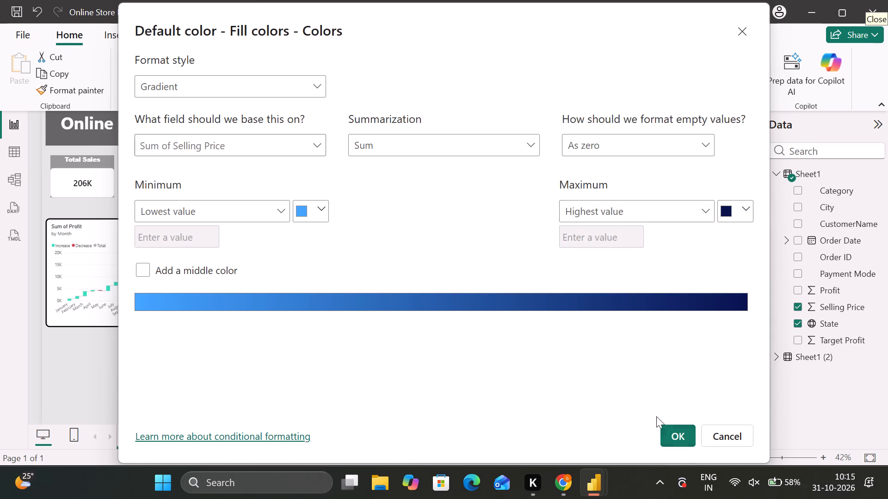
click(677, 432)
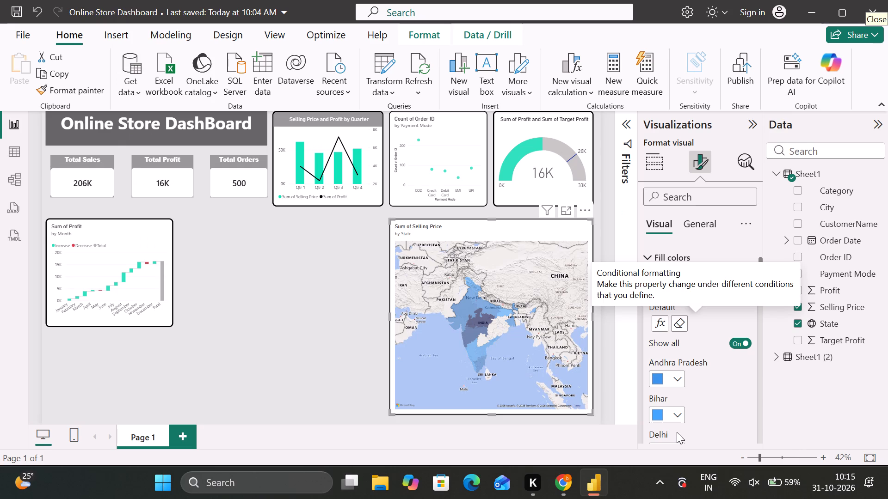
Examine the fill colors that the gradient assigns to the individual states.
scroll(700, 396, down, 3)
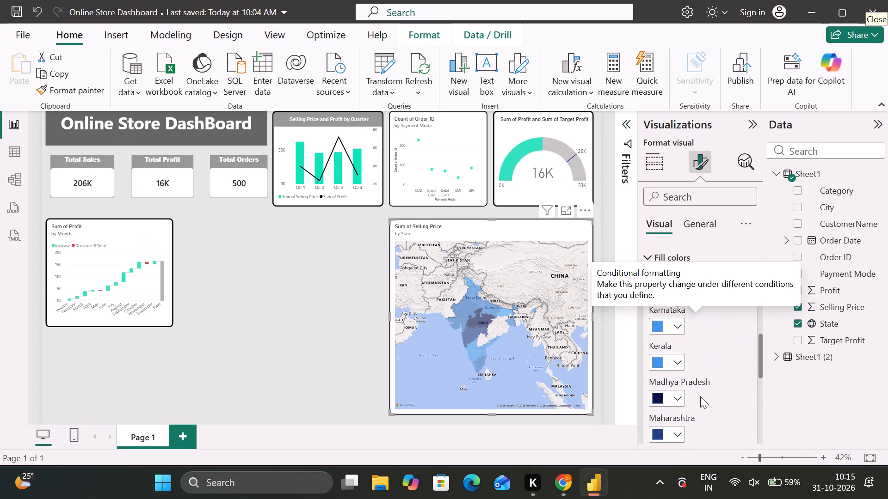
scroll(700, 396, down, 3)
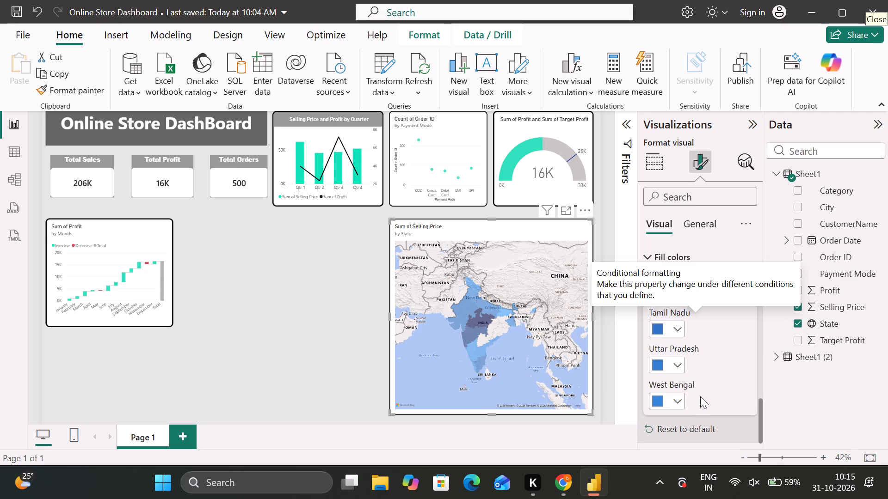
scroll(700, 396, up, 2)
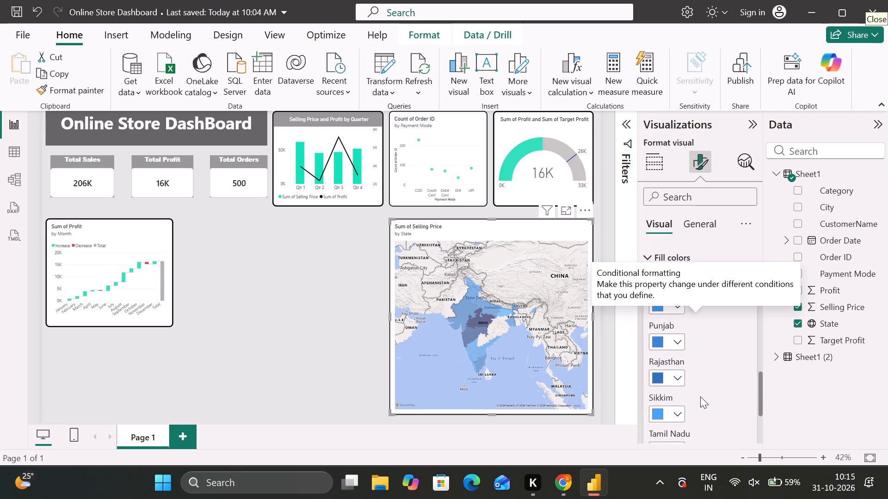
scroll(700, 396, up, 5)
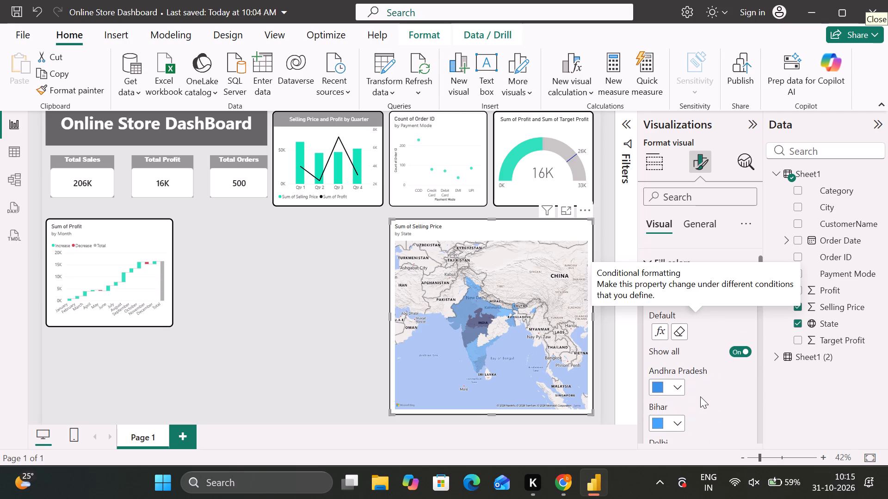
scroll(681, 344, up, 1)
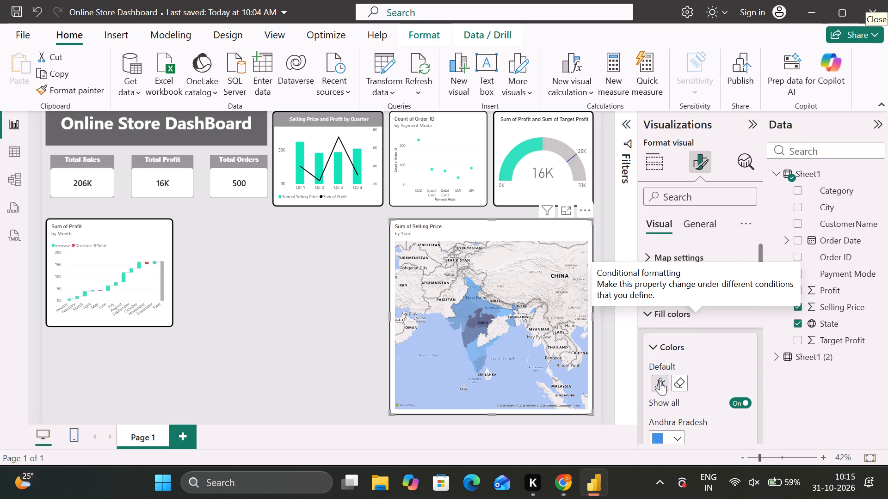
Change the map's fill gradient to the pink theme color for the lowest value and the darkest red shade for the highest.
click(660, 381)
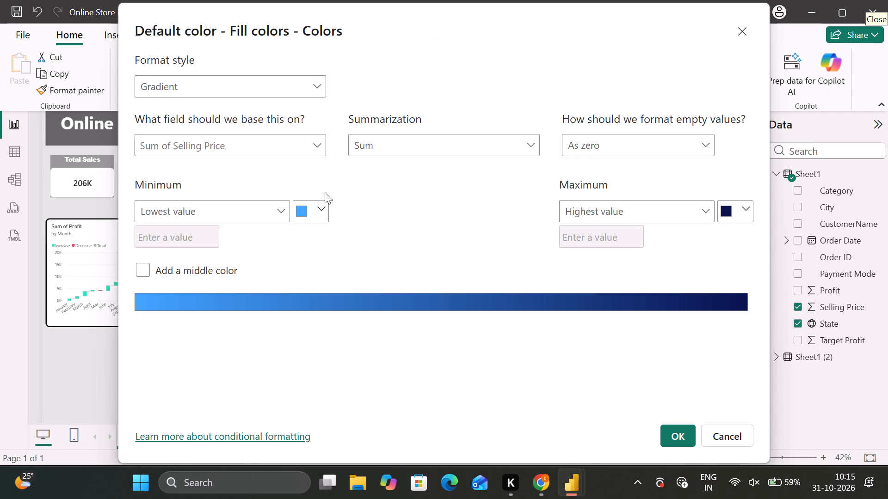
click(320, 217)
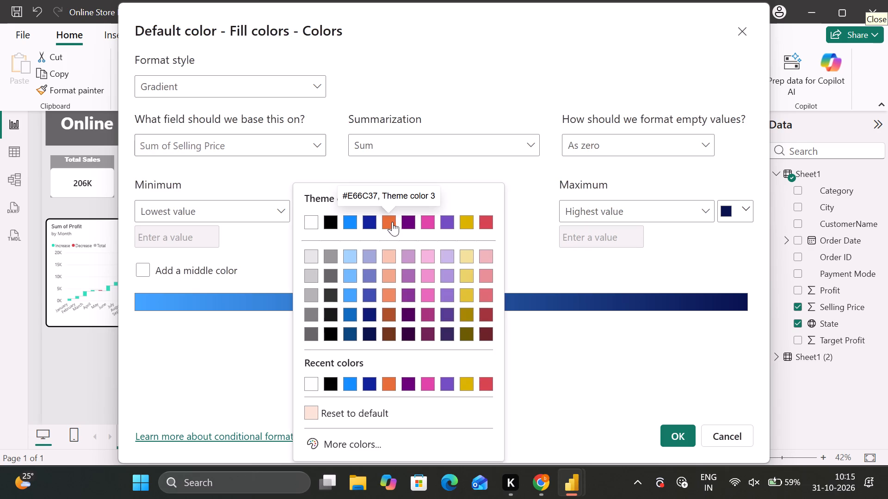
click(391, 294)
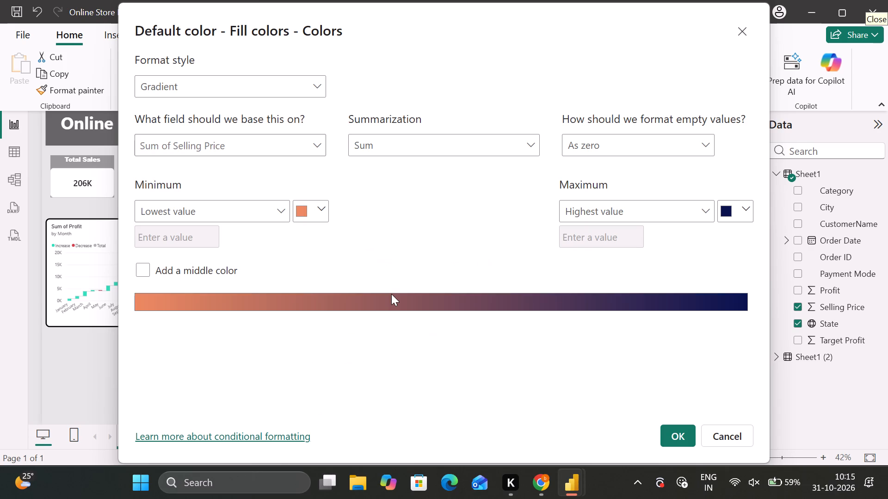
click(729, 214)
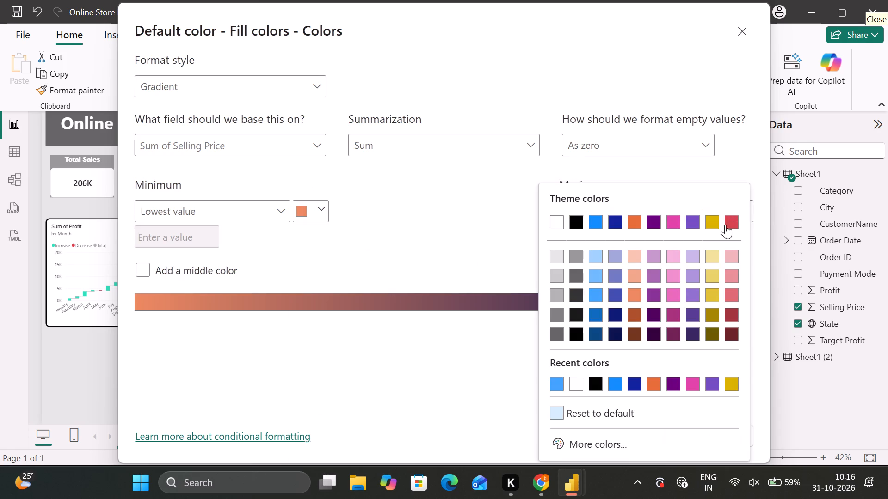
click(732, 291)
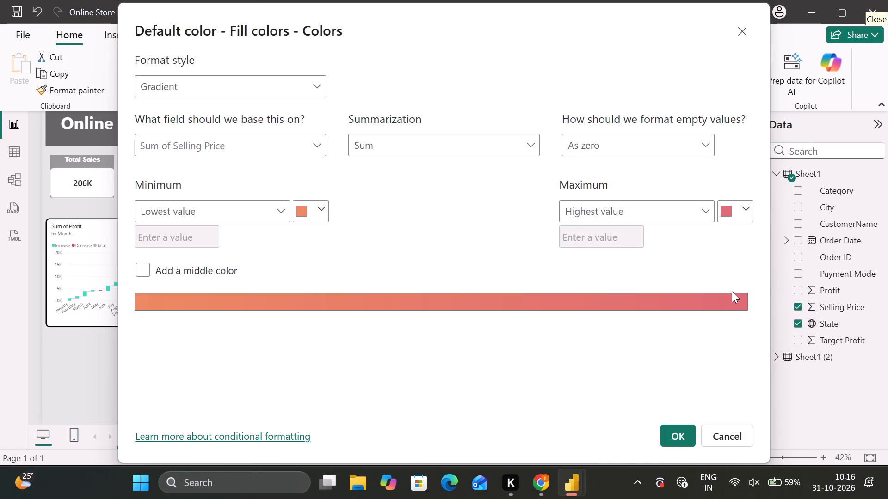
click(732, 206)
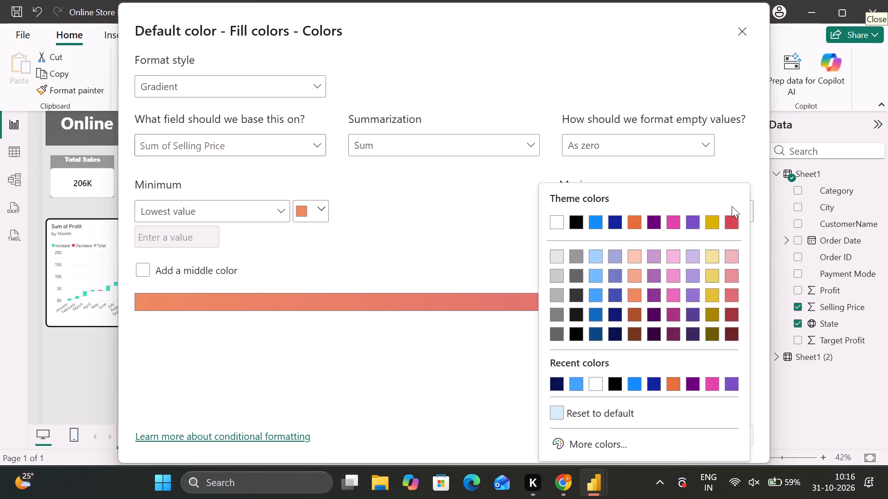
click(727, 256)
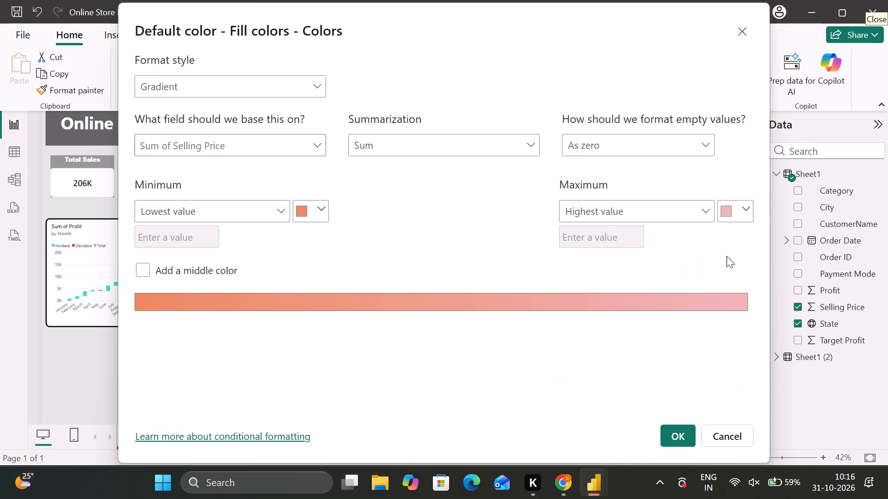
click(735, 201)
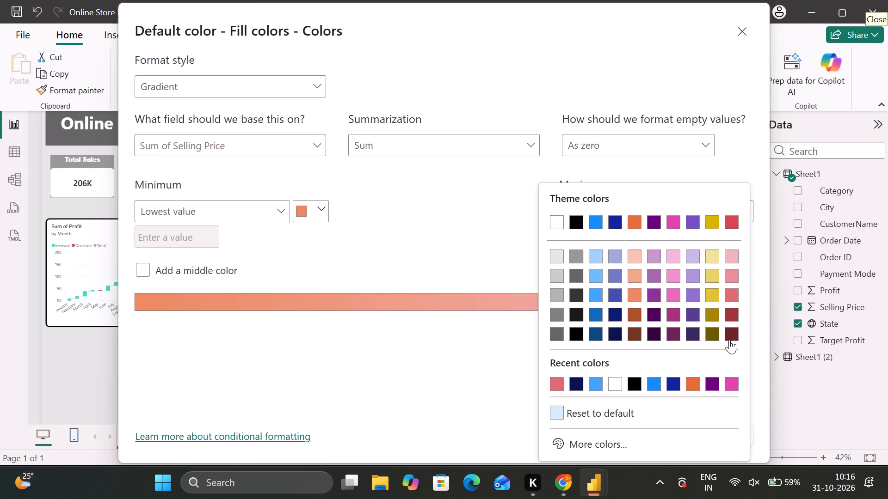
click(729, 340)
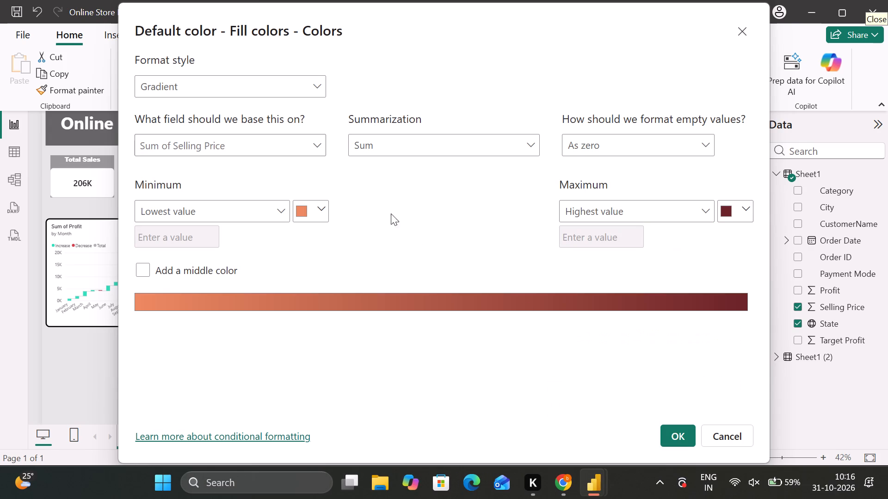
click(318, 214)
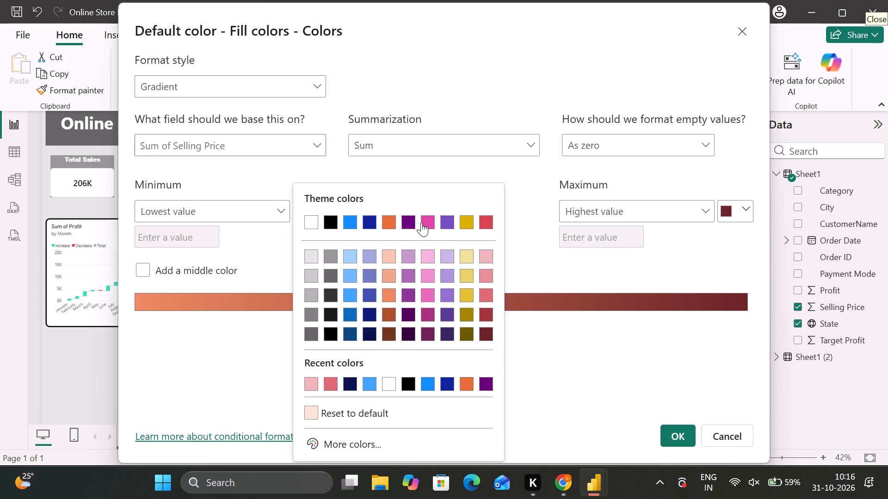
click(421, 222)
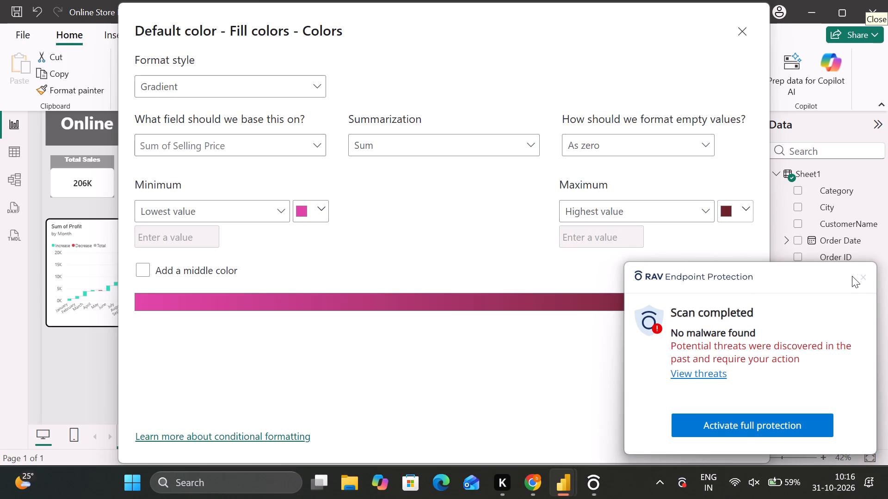
click(859, 277)
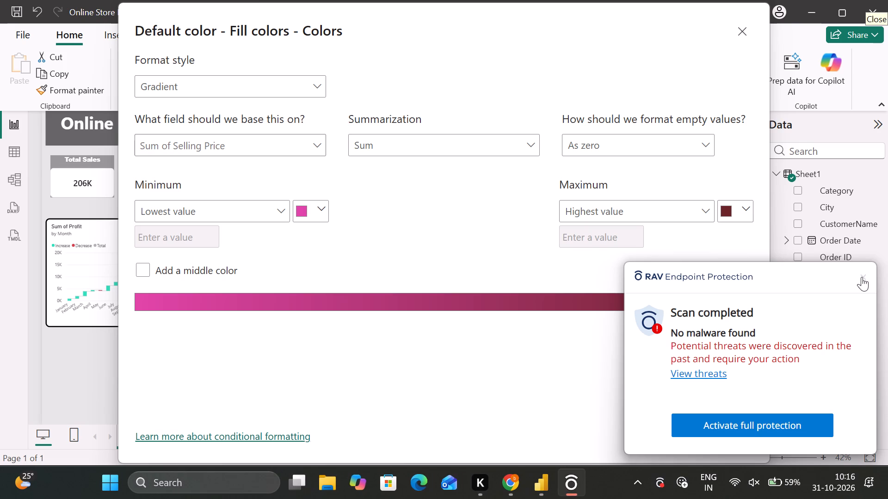
click(862, 277)
click(675, 428)
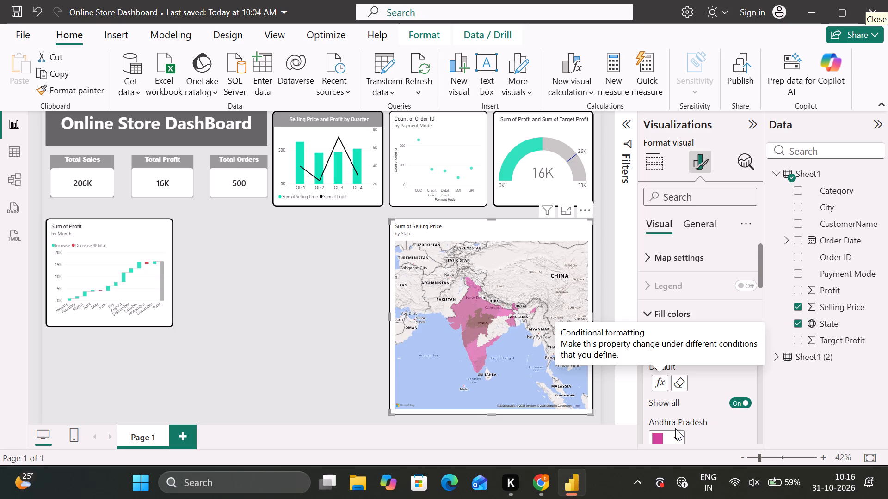
Add a middle color to the map's default fill gradient, using the second-lightest shade of the dark blue theme color for the middle value.
click(660, 387)
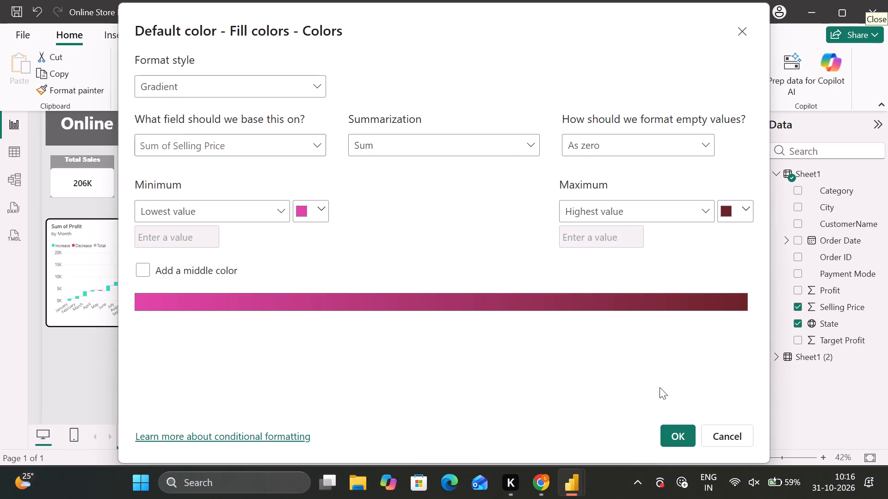
click(150, 270)
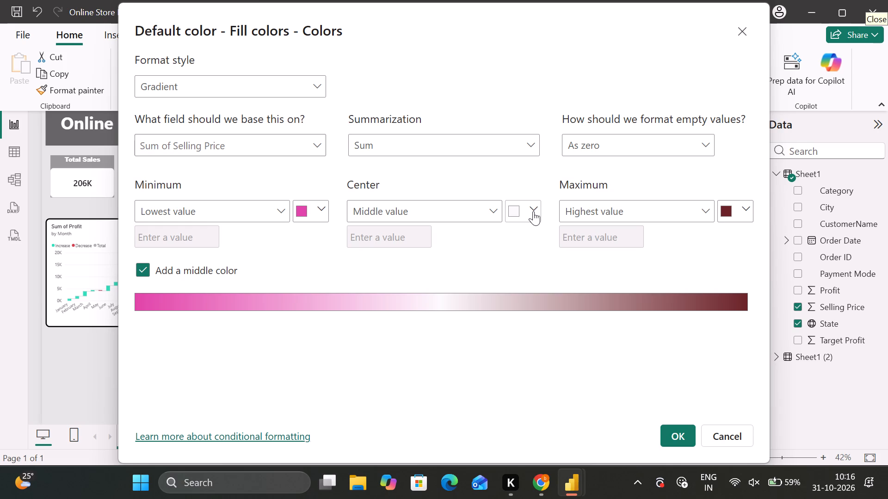
click(533, 211)
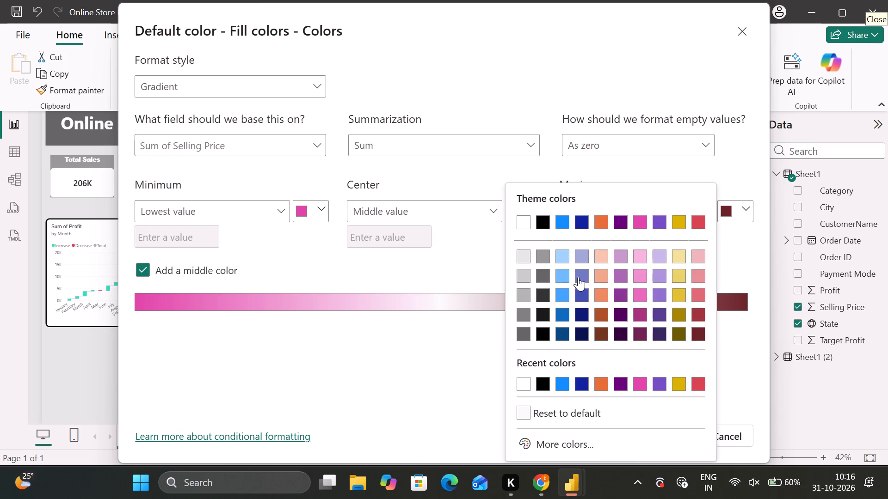
click(574, 276)
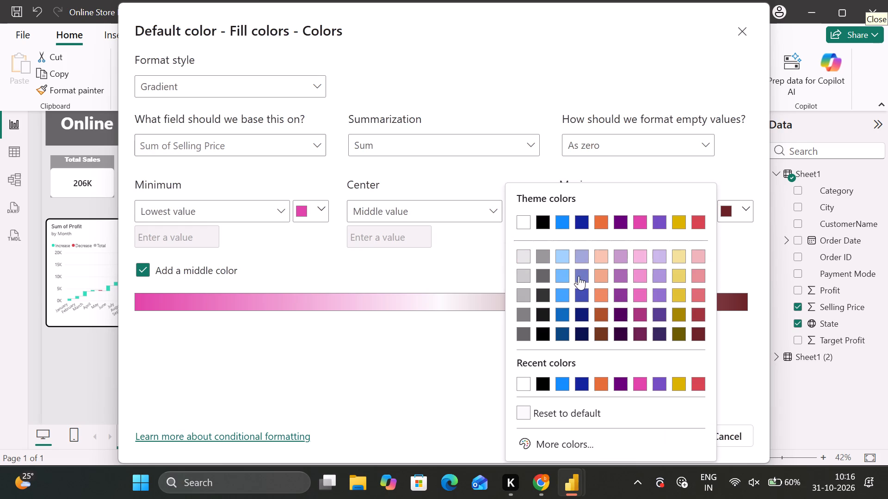
click(579, 276)
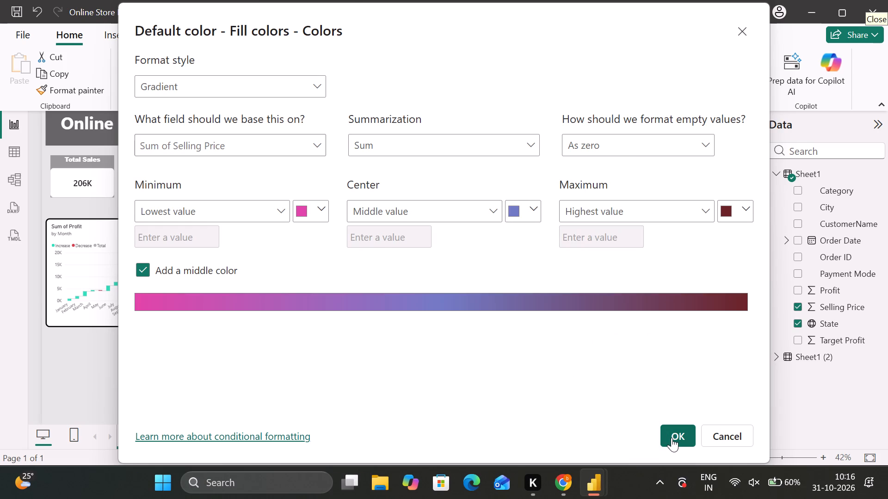
click(672, 438)
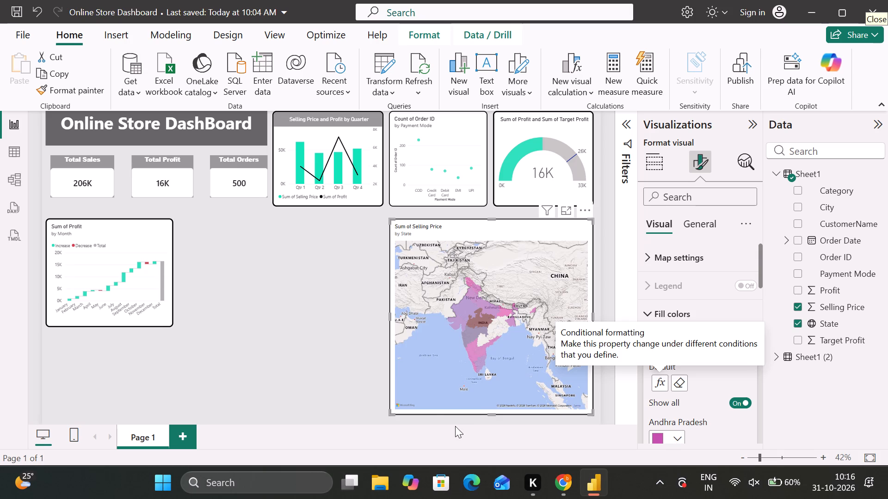
Deselect the map and save the Online Store Dashboard report.
click(340, 360)
key(ctrl+s)
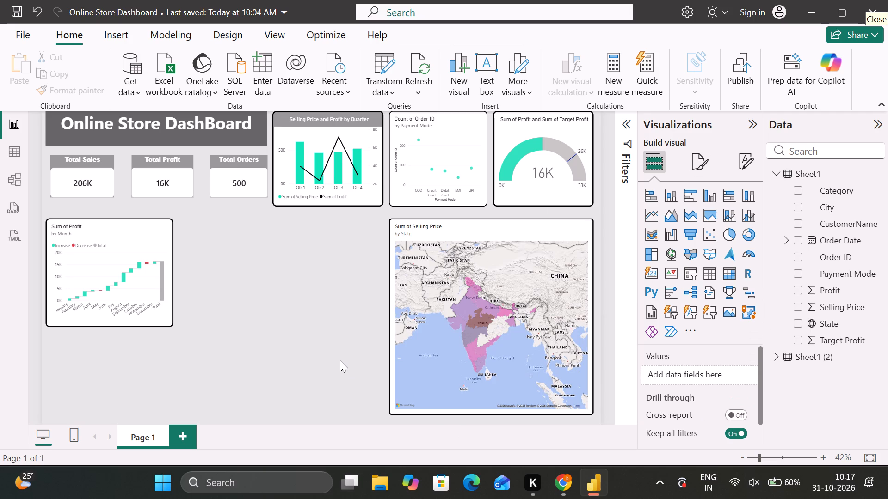
Switch to the course page in Chrome and open the lesson "Q&A Module in Power BI".
click(563, 484)
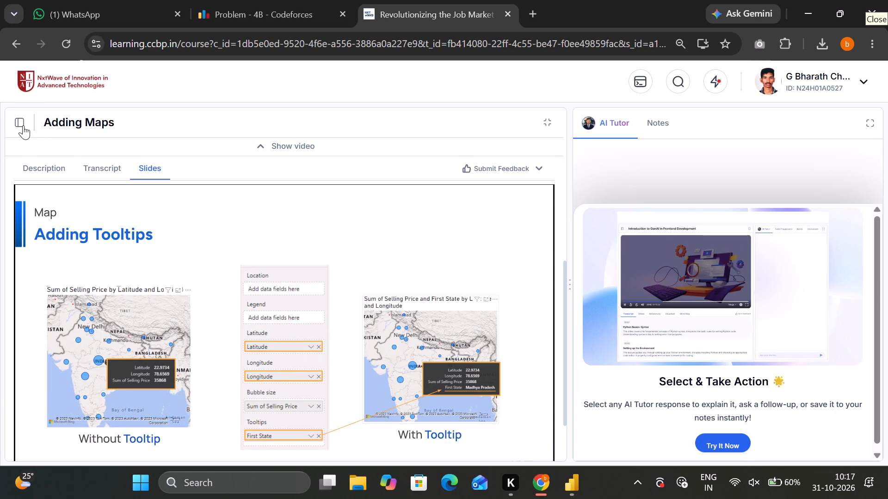
click(21, 124)
scroll(59, 325, down, 1)
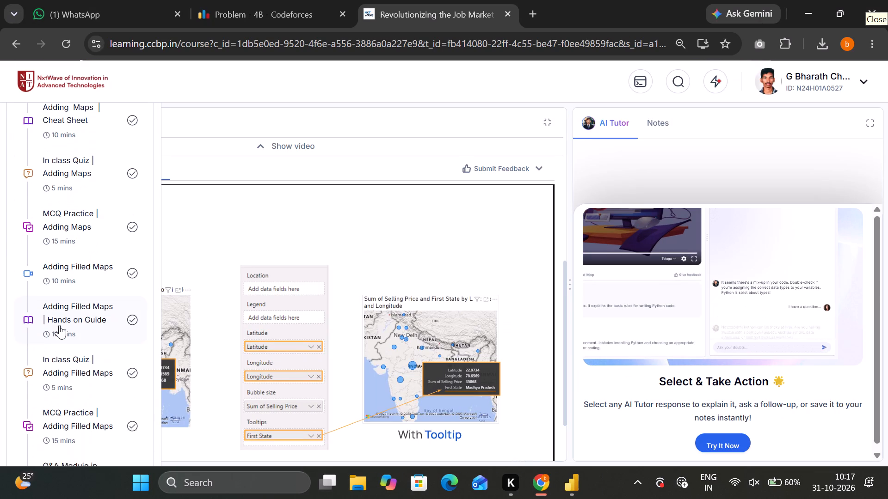
scroll(59, 325, down, 1)
scroll(77, 398, down, 1)
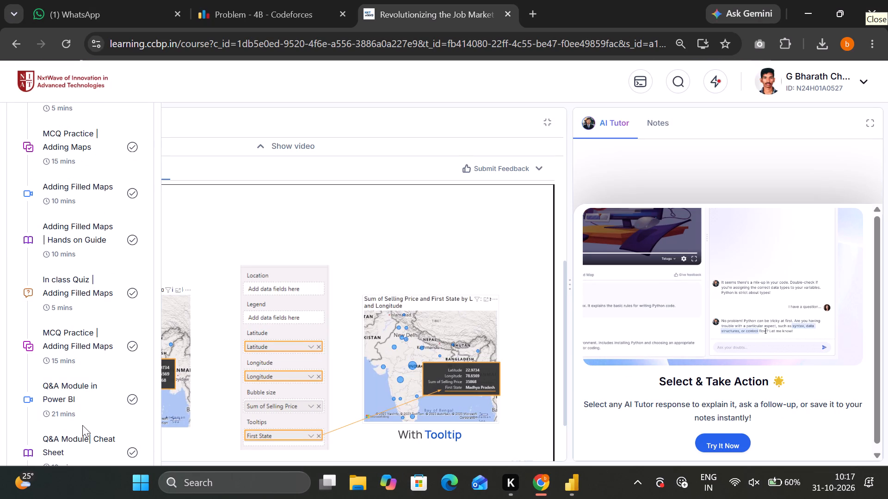
click(84, 441)
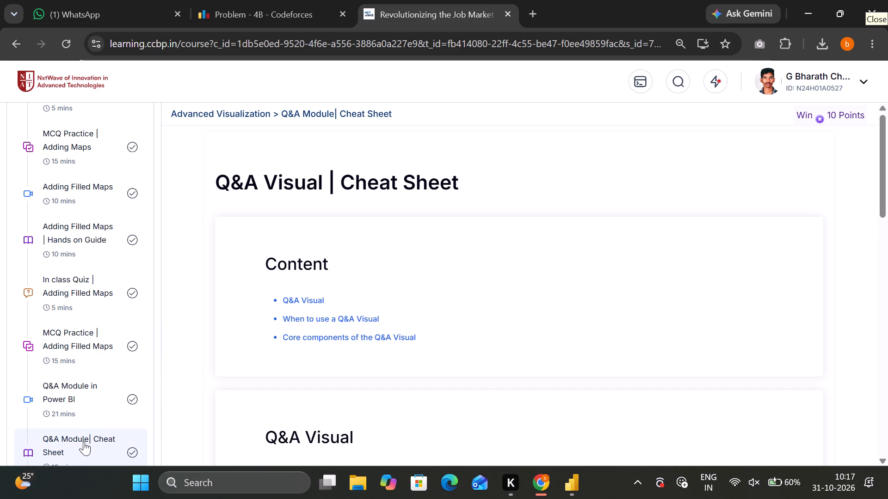
click(74, 394)
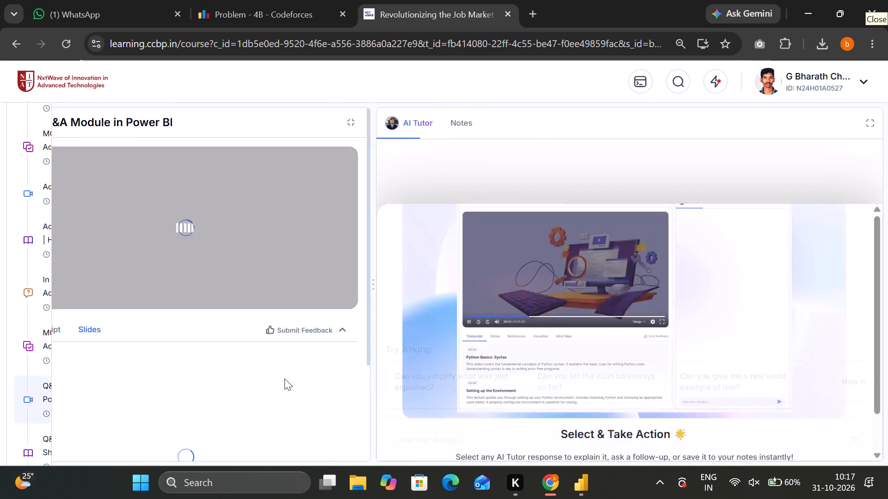
Read the lesson's slides on when and how to use a Q&A visual, and return to the Power BI report.
scroll(297, 378, down, 2)
scroll(194, 399, down, 1)
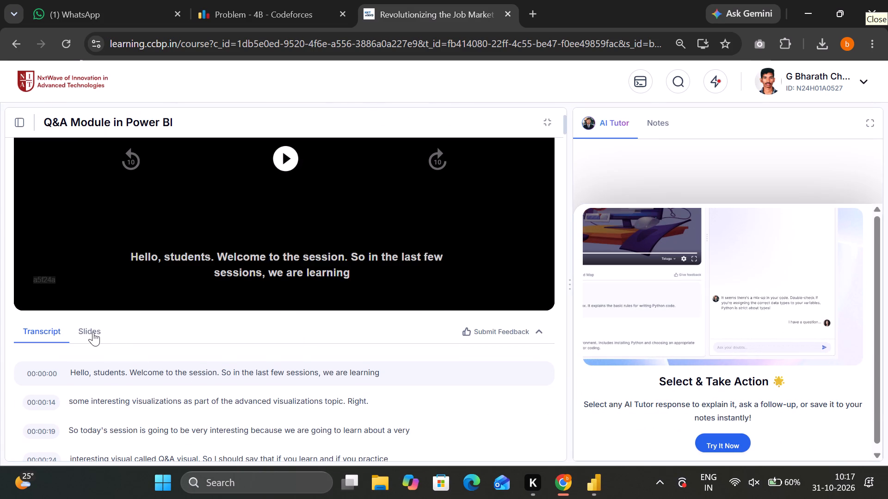
click(88, 332)
scroll(220, 341, down, 2)
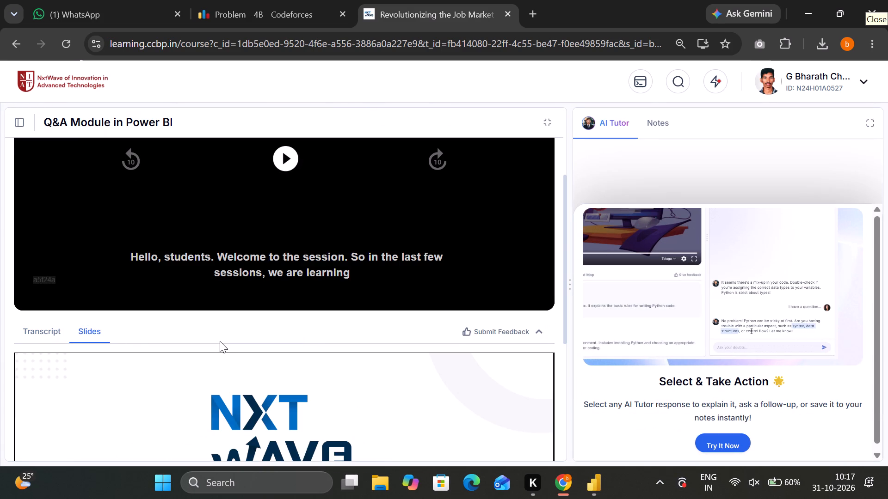
scroll(273, 304, down, 1)
click(375, 326)
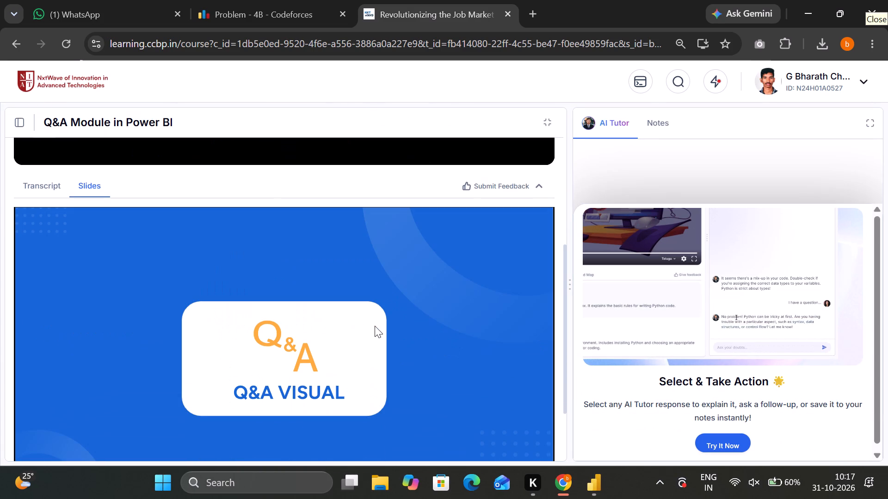
key(Right)
key(Right)
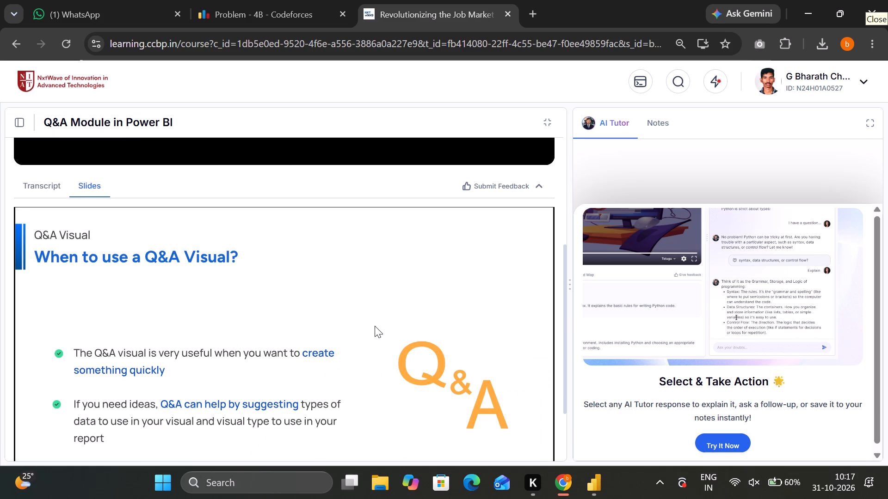
key(Right)
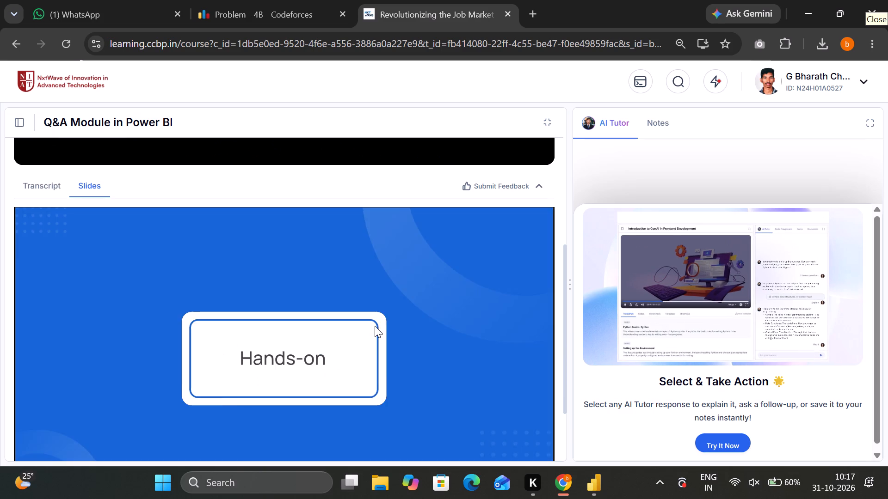
key(Right)
key(Right)
key(Right)
key(Left)
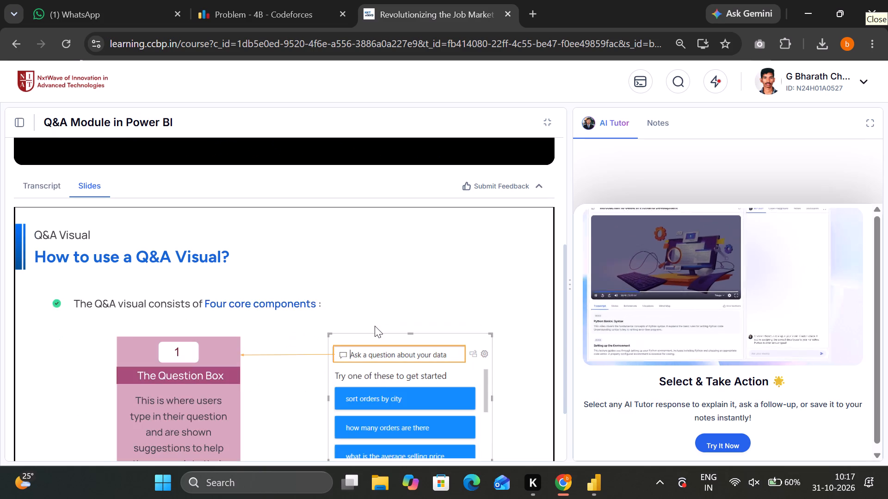
key(Left)
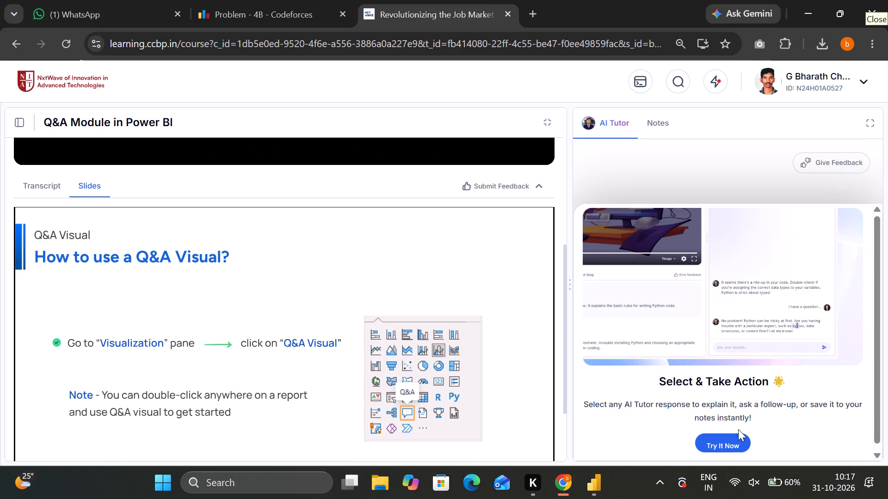
click(594, 498)
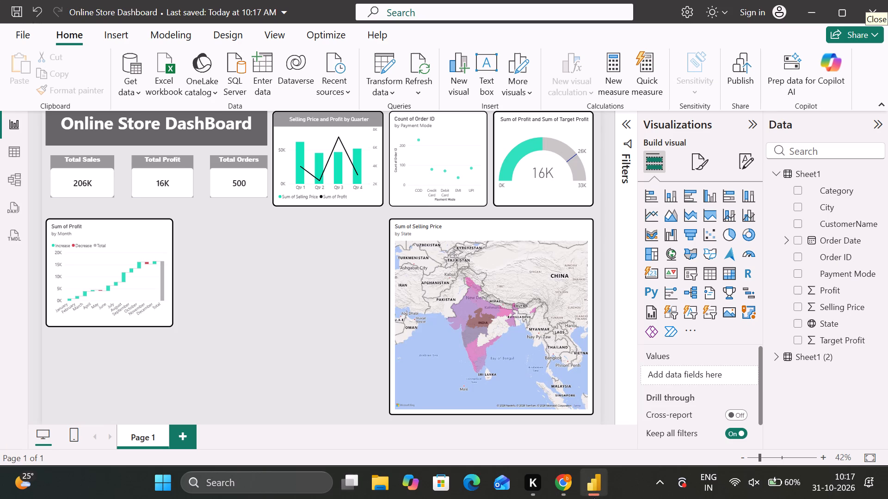
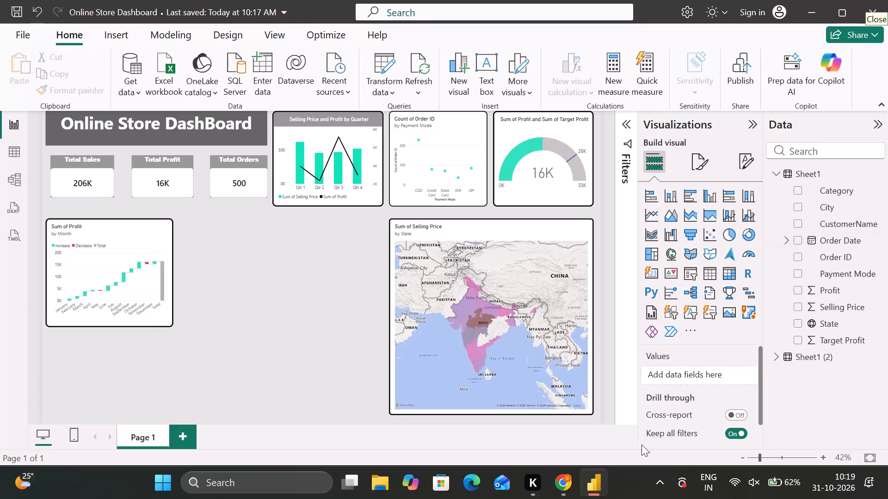
Switch to Chrome and open launchpad.ccbp.in in a new tab.
click(566, 482)
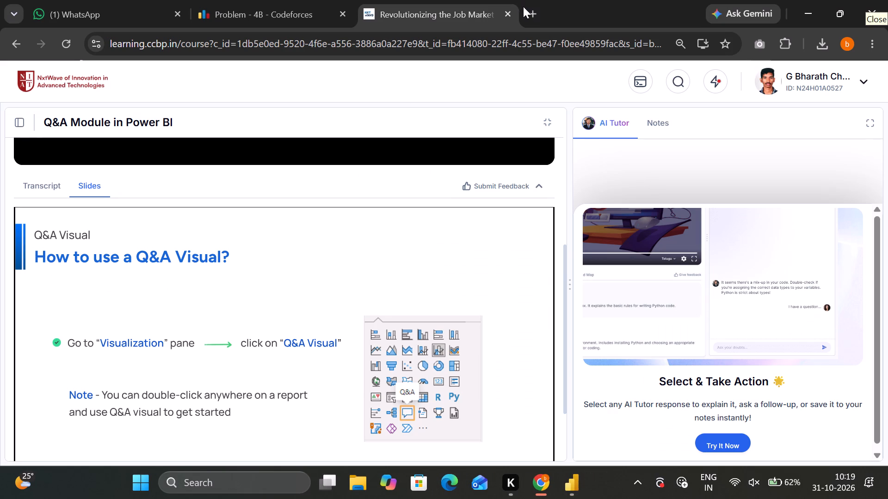
click(524, 11)
key(l)
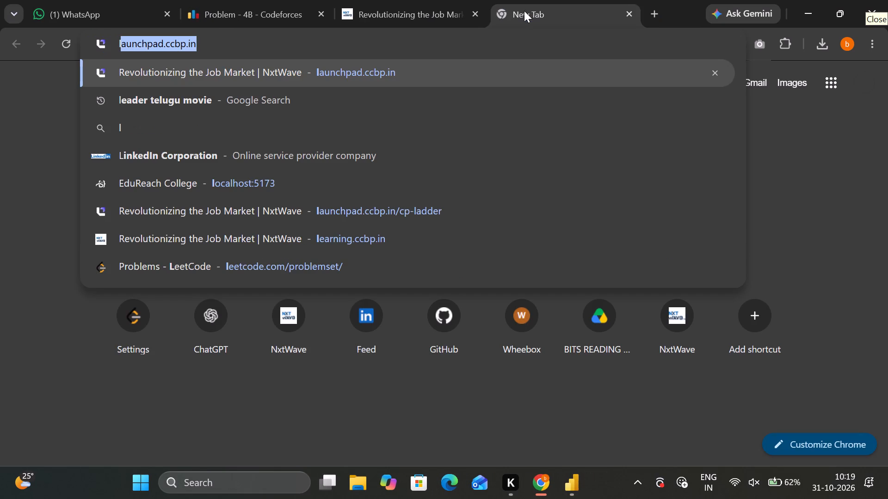
click(427, 0)
click(565, 0)
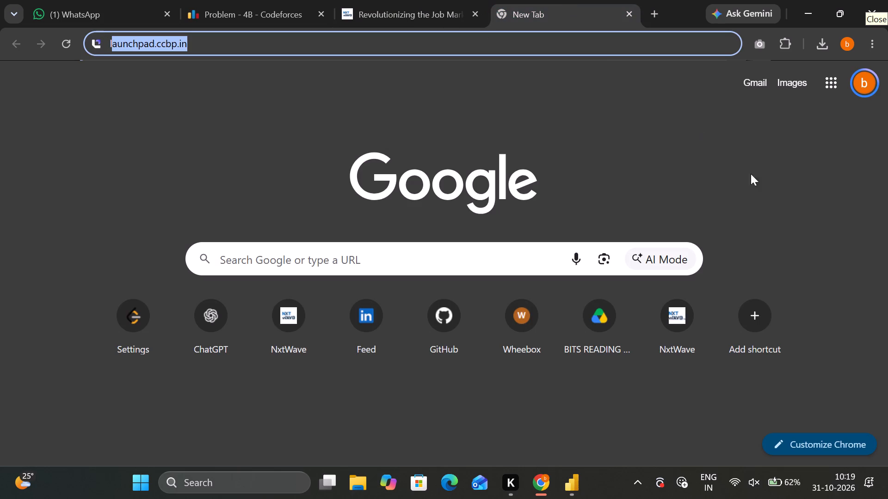
key(Return)
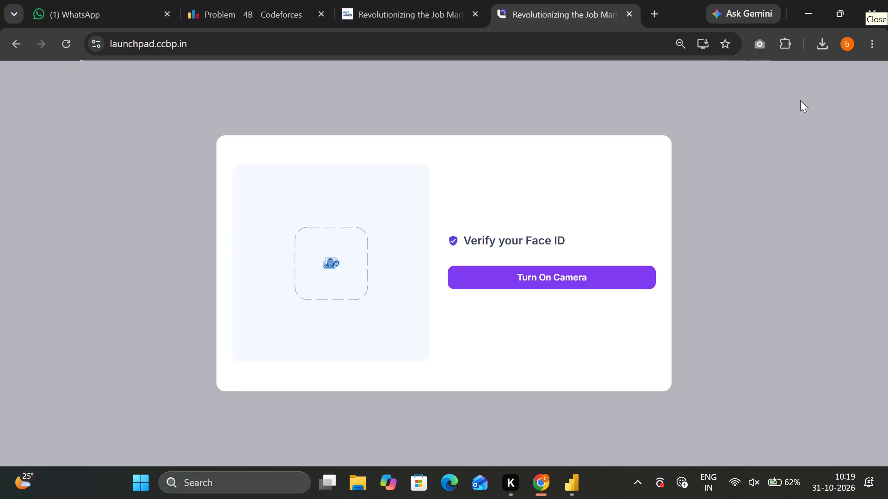
Turn on the camera and complete the Face ID verification to enter NxtWave Launchpad.
triple_click(579, 272)
triple_click(579, 272)
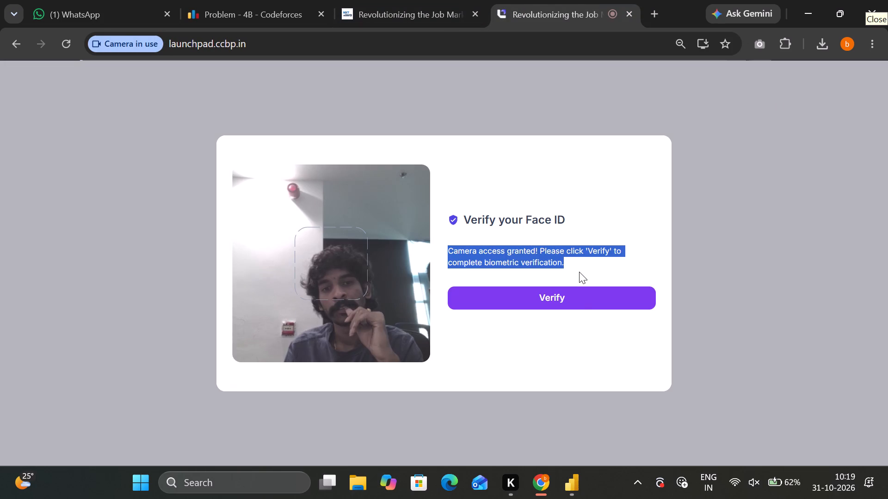
click(579, 272)
click(580, 290)
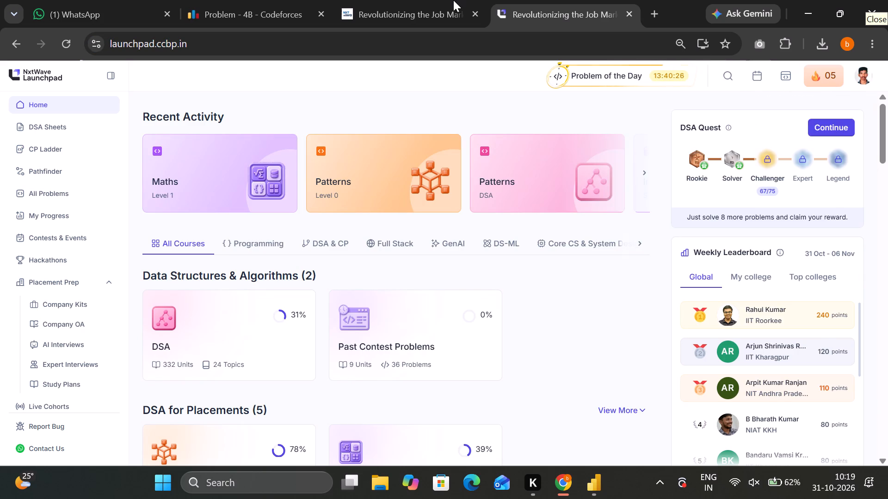
Return to the "Q&A Module in Power BI" lesson, mark it as completed, and dismiss the learning-streak popup.
click(452, 0)
scroll(293, 237, down, 5)
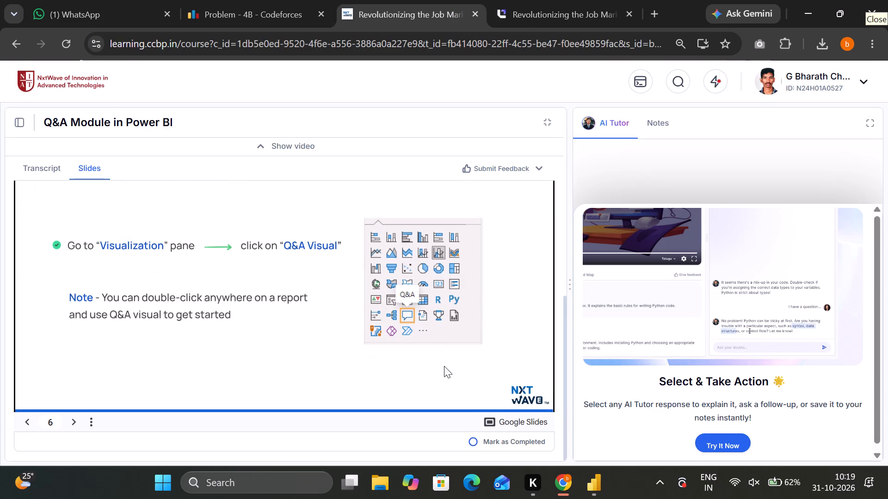
click(497, 447)
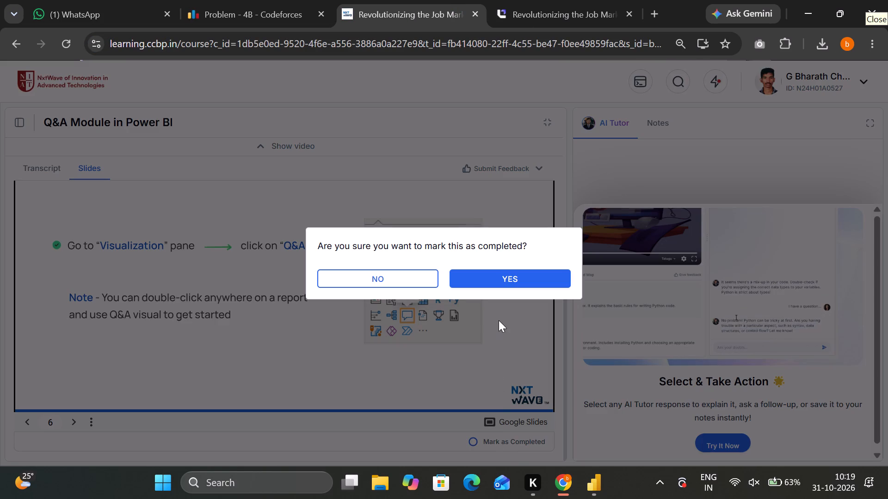
click(509, 283)
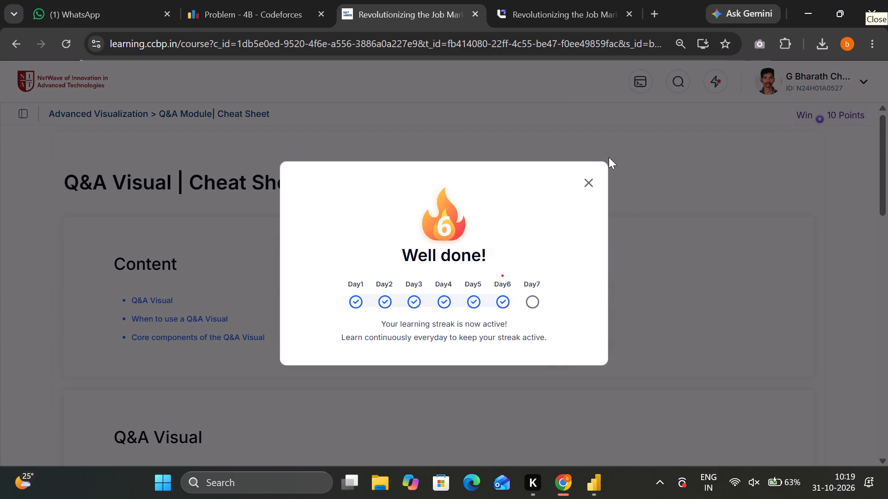
click(588, 178)
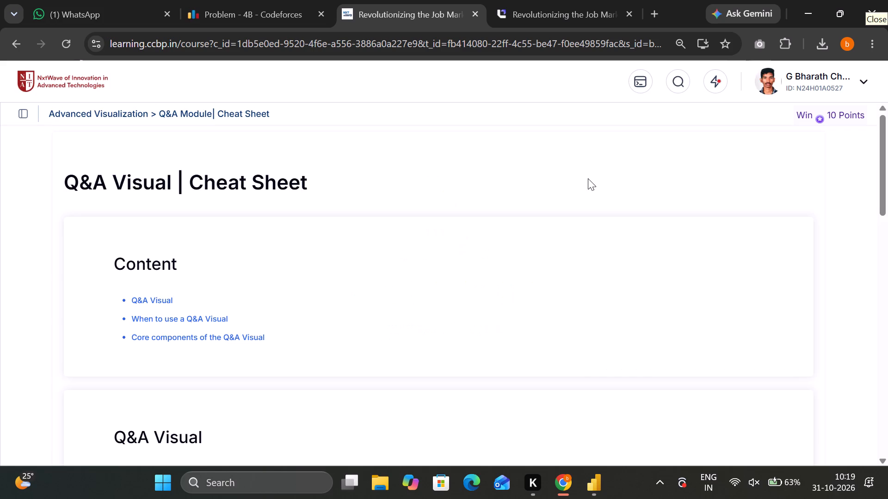
Switch to the Launchpad page and dismiss its learning-streak popup.
click(554, 0)
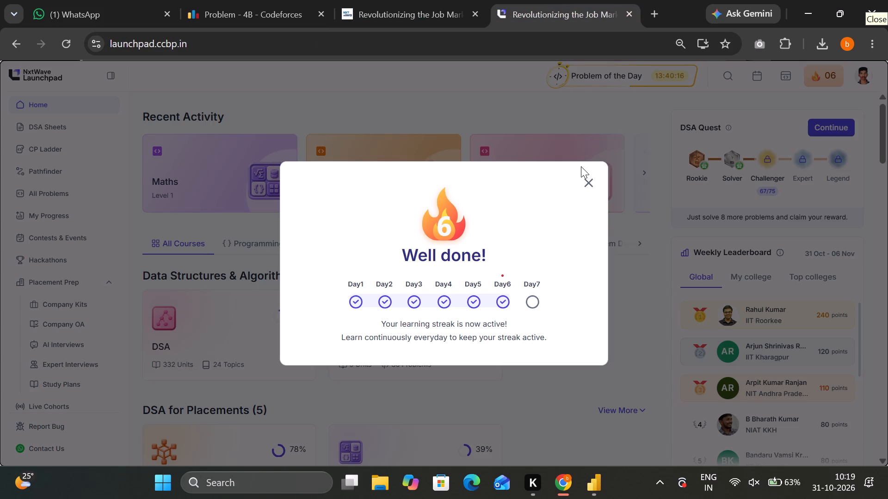
click(592, 182)
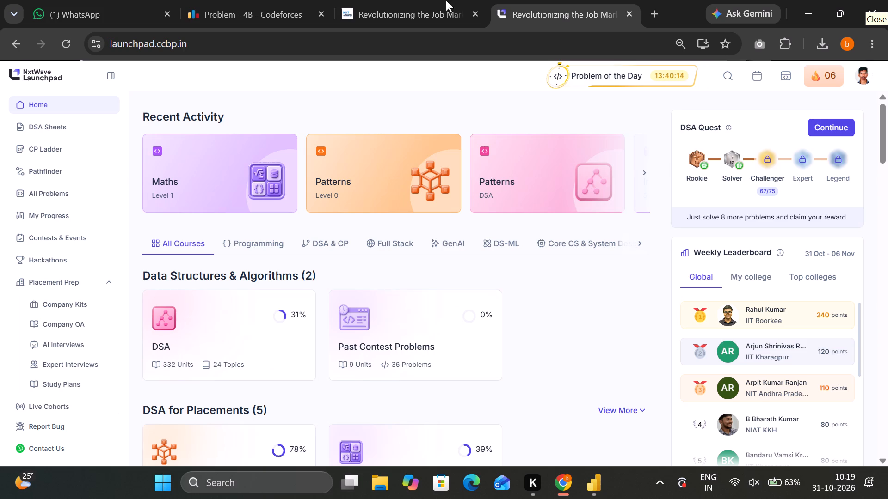
Return to the course page and skim the Q&A Module cheat sheet on the Q&A visual and when to use it.
click(424, 0)
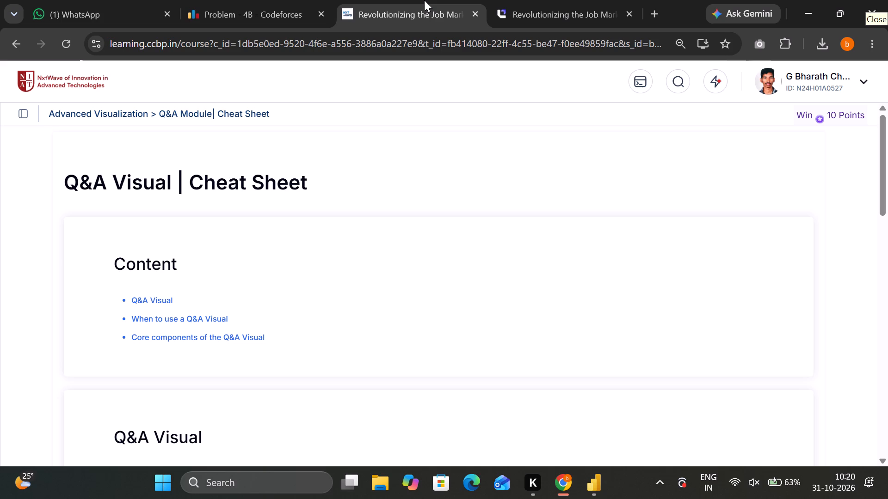
scroll(413, 192, down, 2)
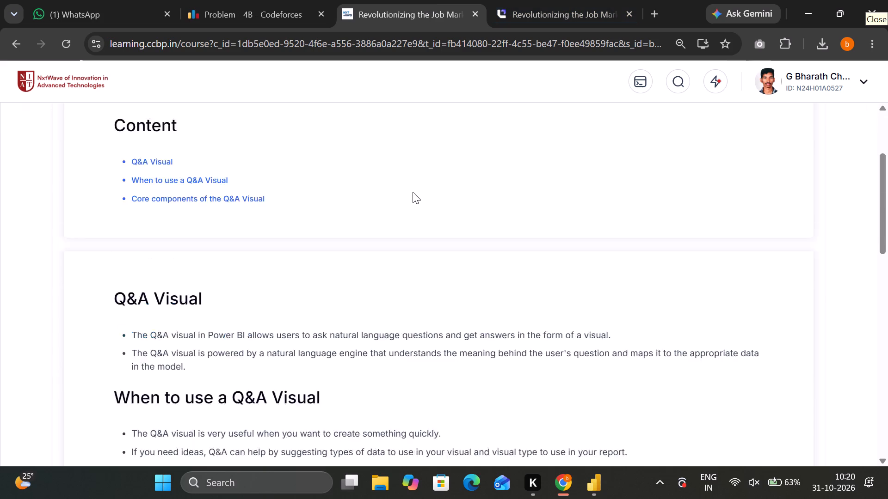
scroll(413, 192, down, 12)
scroll(413, 192, up, 1)
scroll(274, 263, up, 10)
Open the "Q & A Tooling | Hands on guide" from the course outline and read its Q&A tooling and Teach Q&A sections.
click(24, 120)
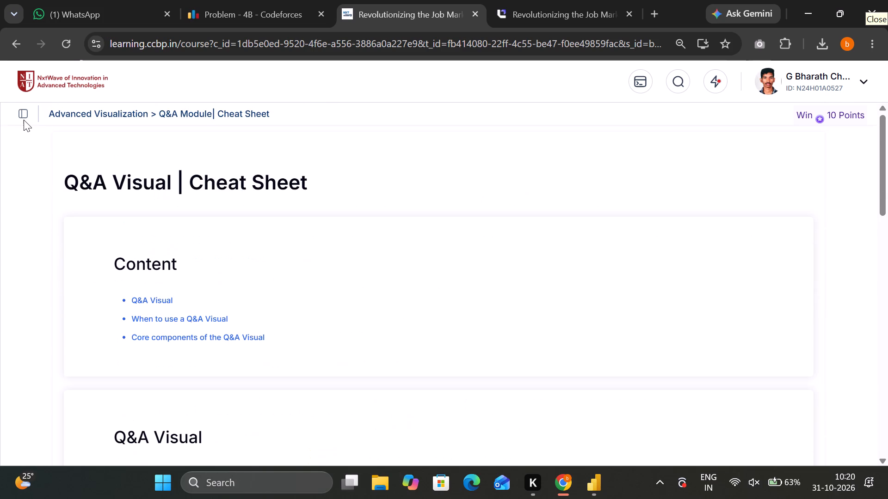
click(23, 111)
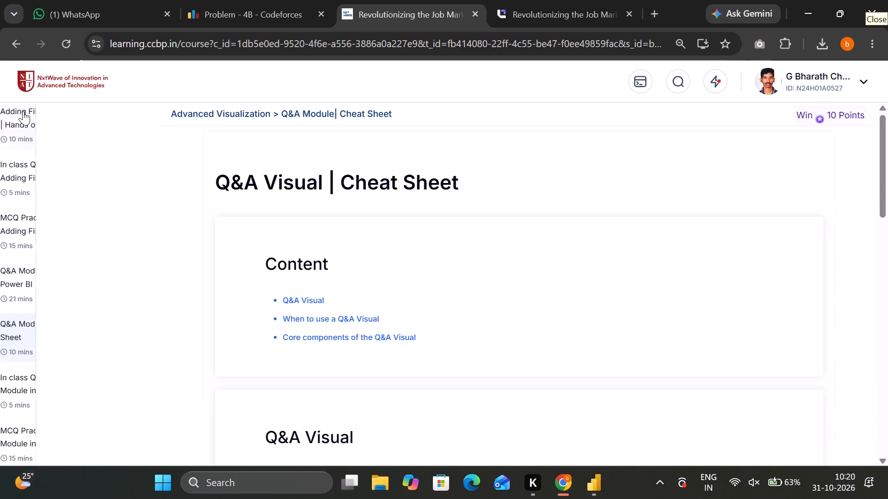
scroll(54, 301, down, 3)
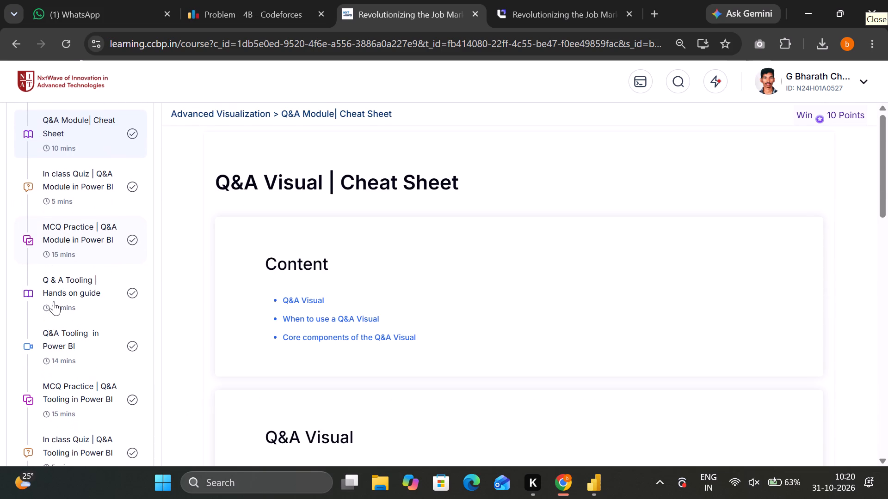
scroll(54, 301, down, 1)
click(86, 296)
scroll(358, 371, down, 1)
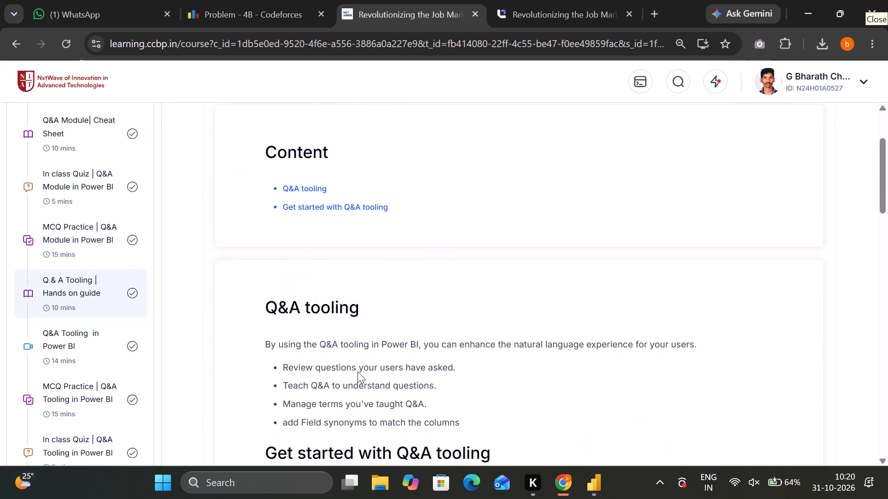
scroll(358, 371, down, 1)
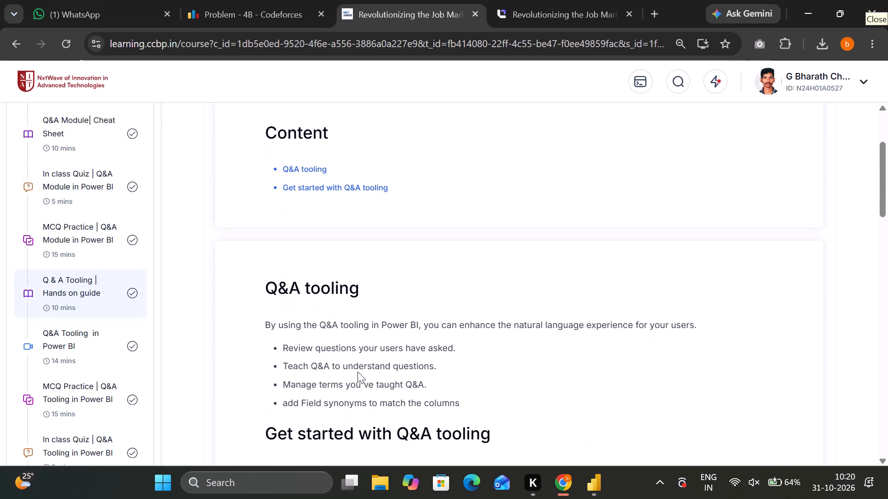
scroll(358, 371, down, 1)
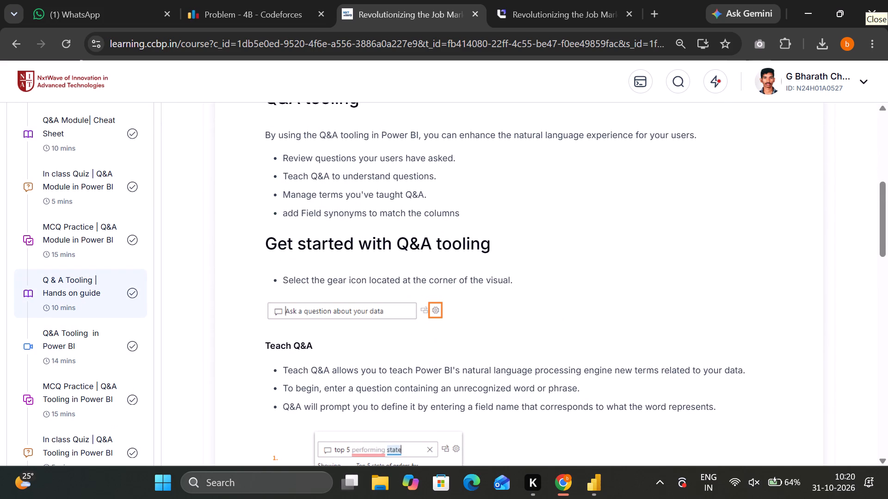